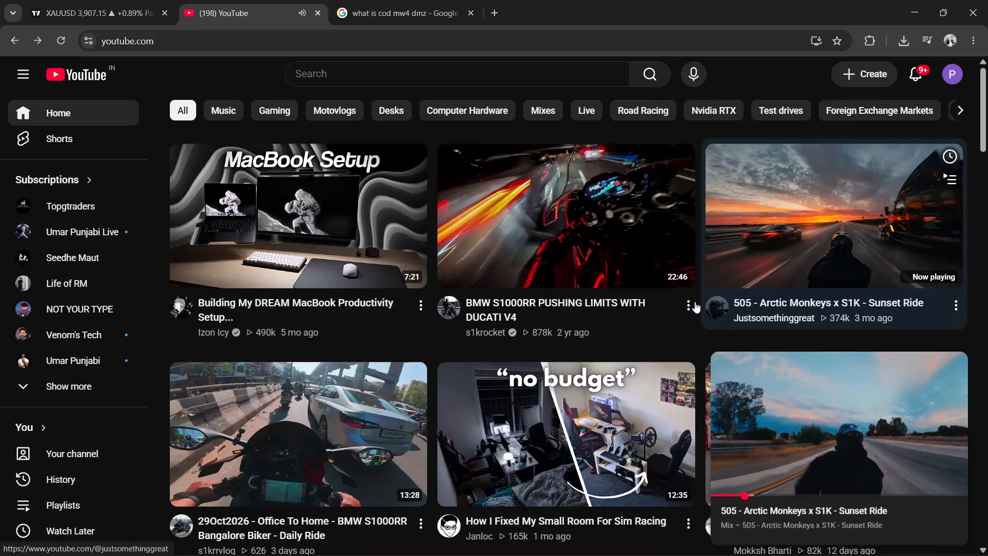
Open the 29Oct2026 Office To Home BMW S1000RR video from the home feed and skip ahead past 0:21.
scroll(688, 303, down, 1)
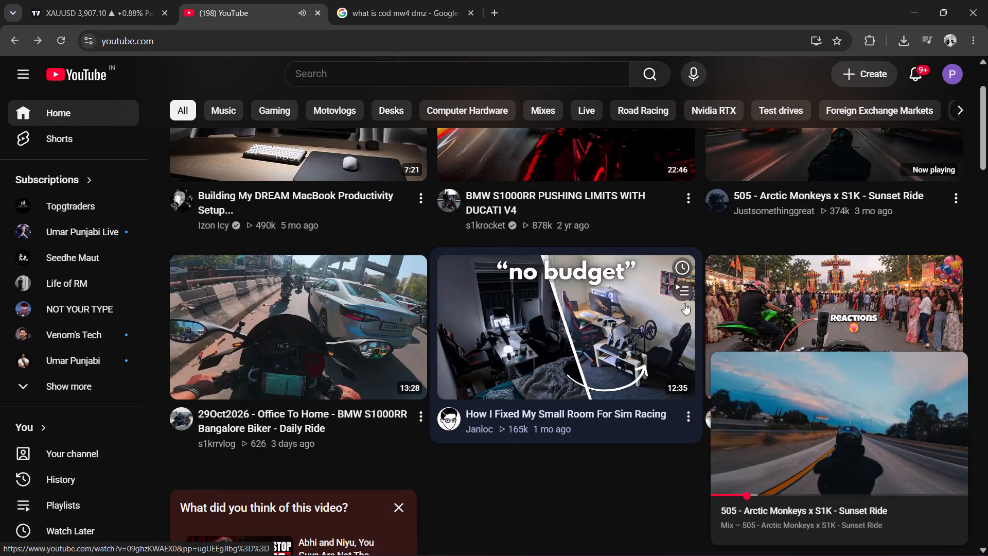
click(320, 323)
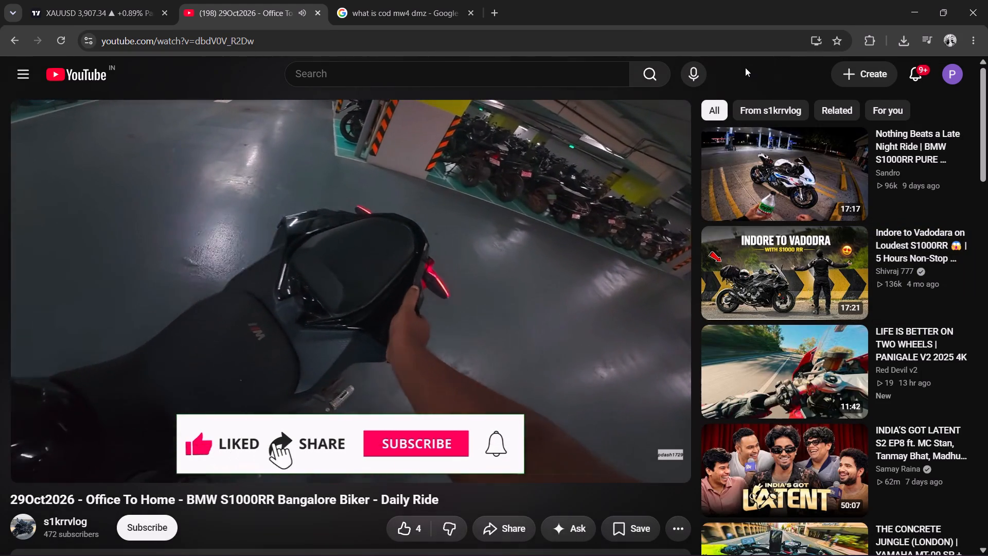
click(745, 67)
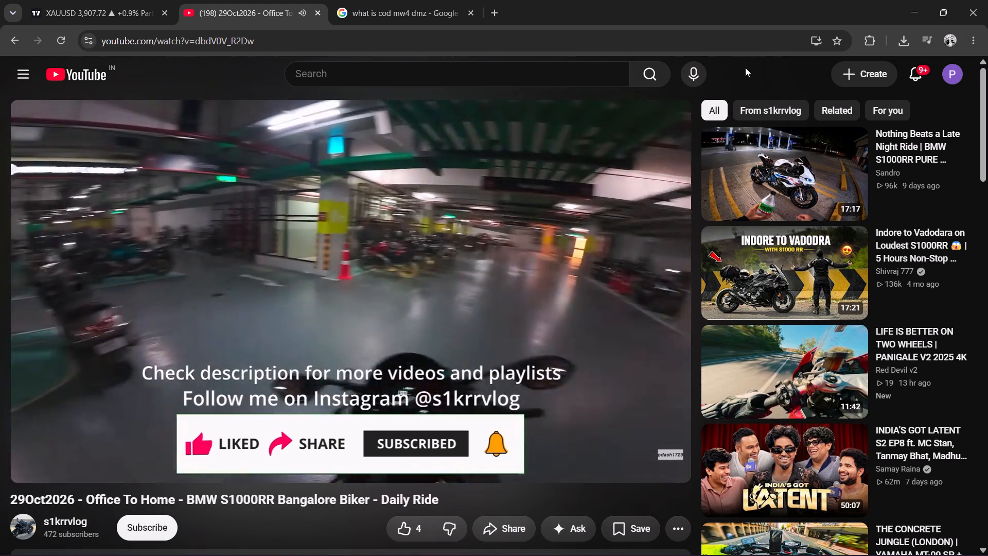
click(36, 444)
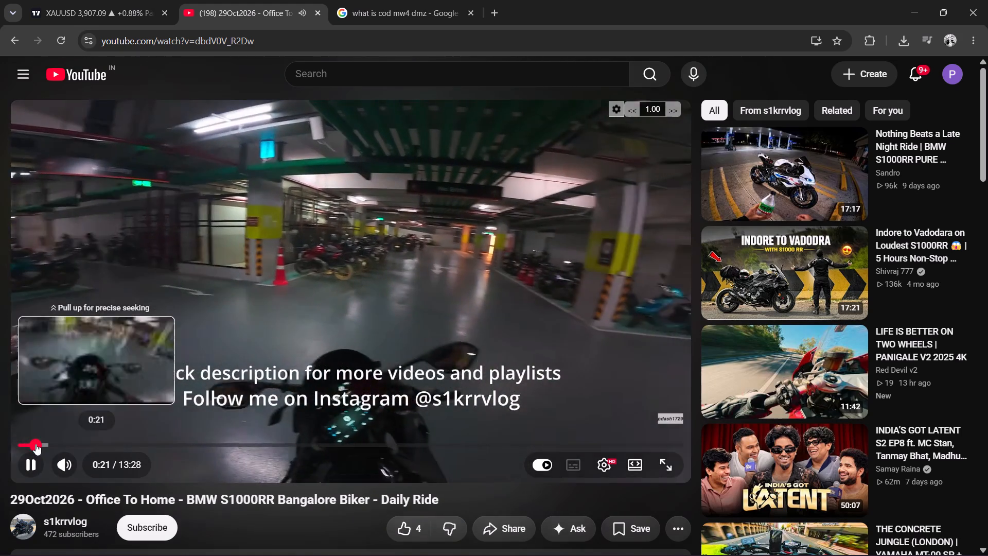
click(46, 444)
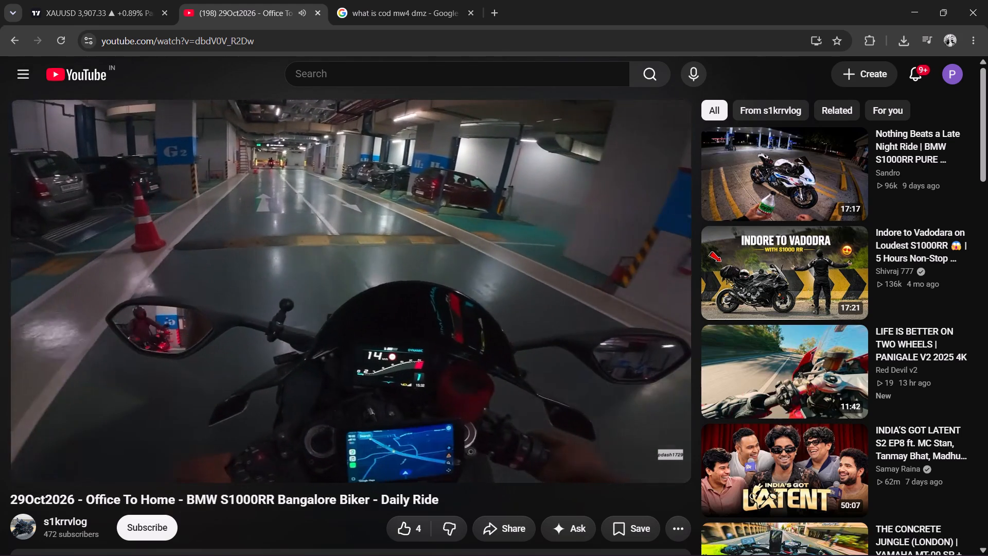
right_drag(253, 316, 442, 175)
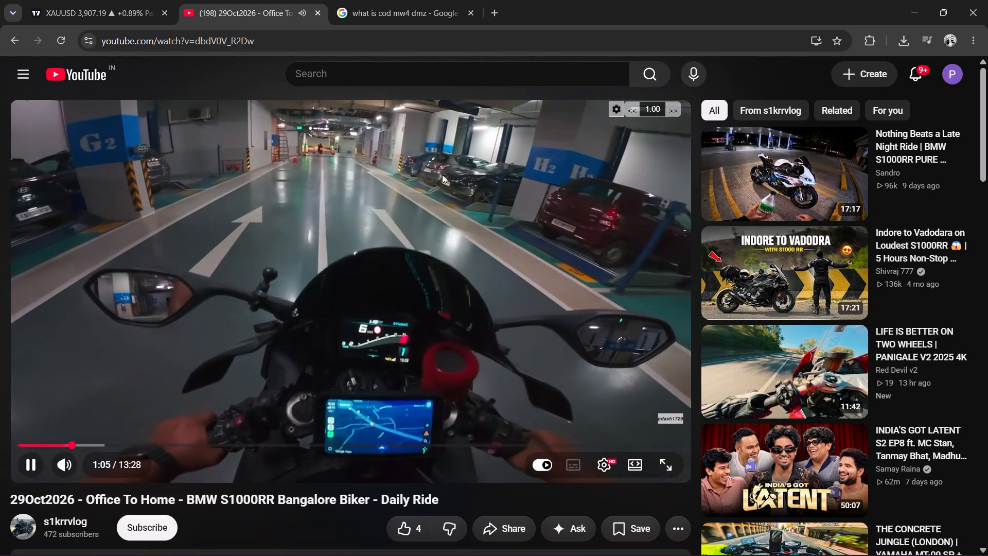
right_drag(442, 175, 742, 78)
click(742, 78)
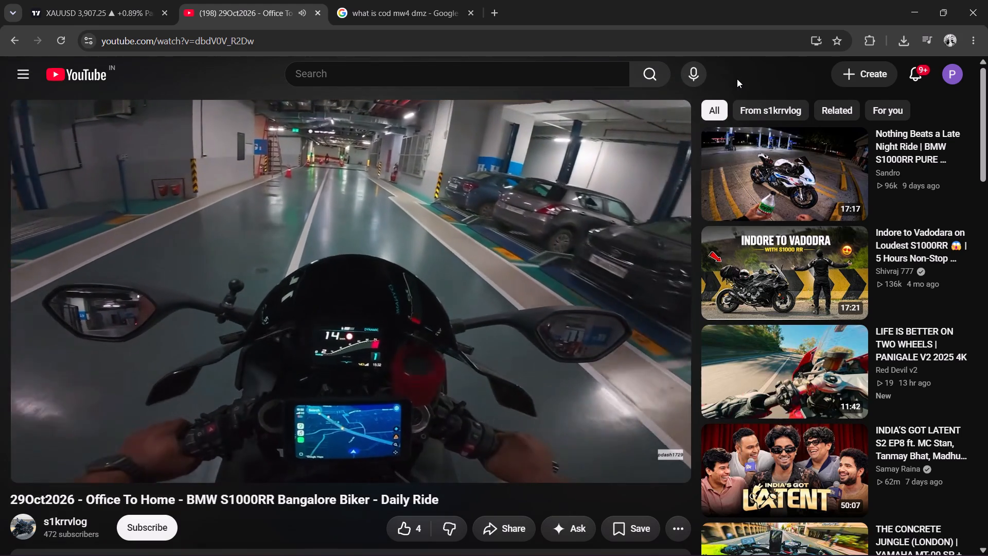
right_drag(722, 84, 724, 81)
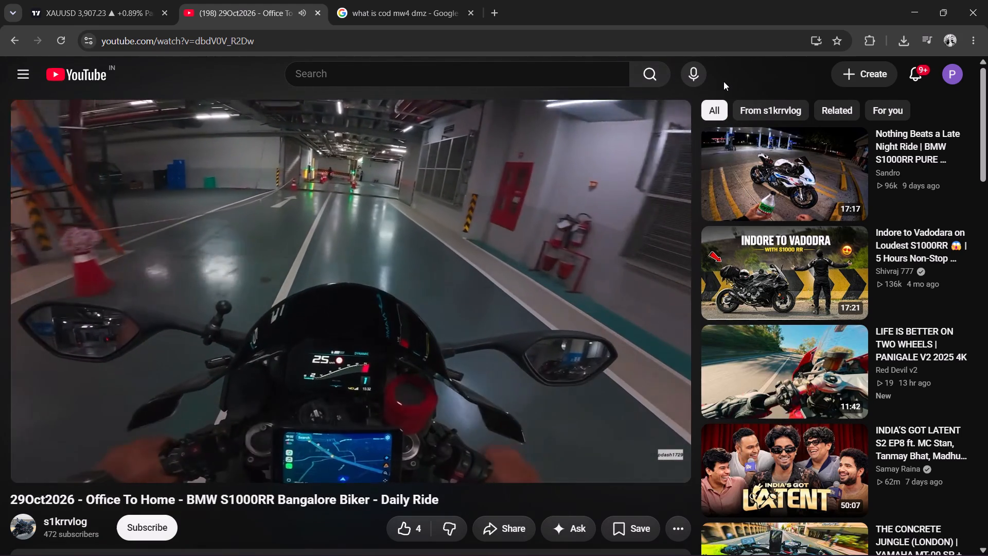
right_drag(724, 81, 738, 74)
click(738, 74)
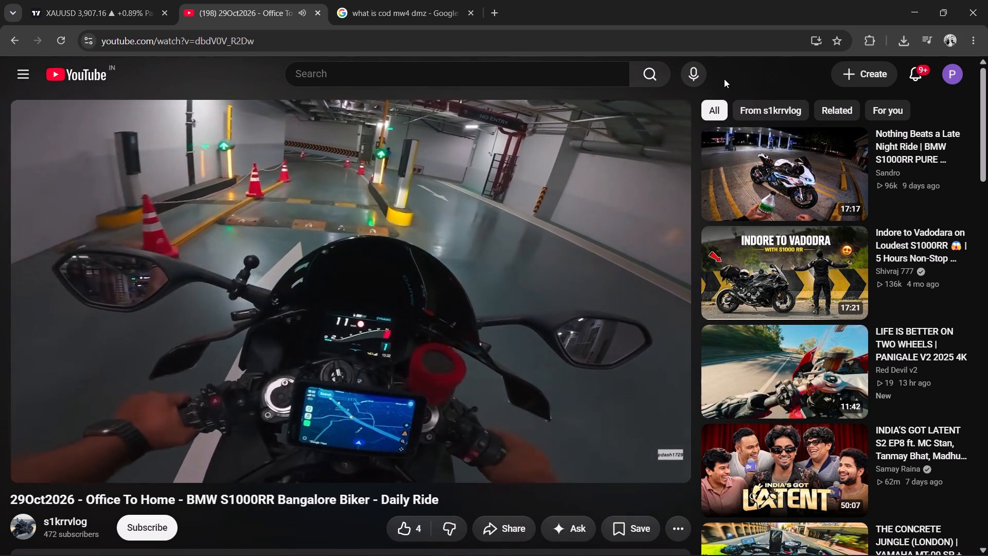
Switch to the TradingView XAUUSD chart, set its timeframe to 15 minutes and fit the recent candles.
click(104, 0)
scroll(485, 283, down, 2)
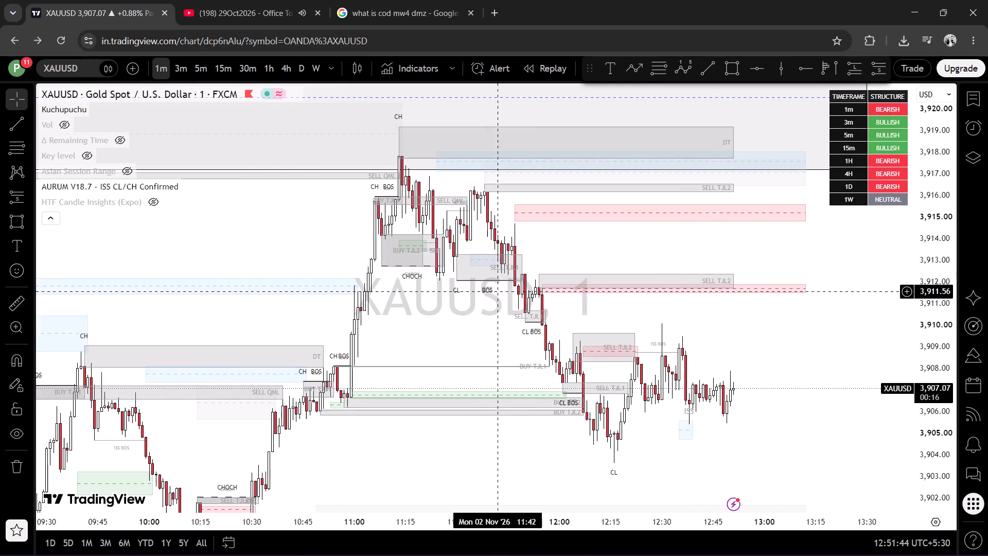
click(219, 76)
scroll(484, 300, up, 6)
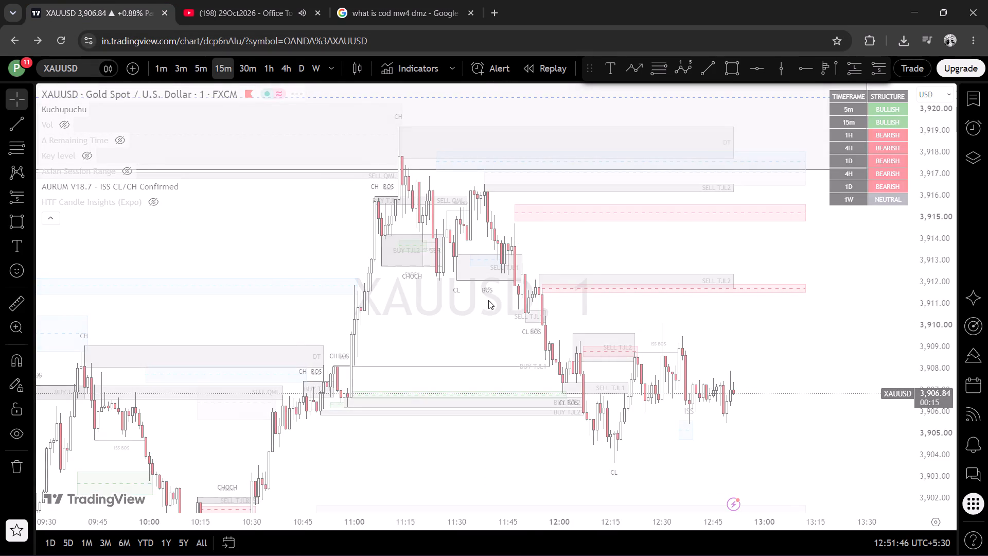
scroll(498, 299, up, 1)
drag(919, 275, 858, 523)
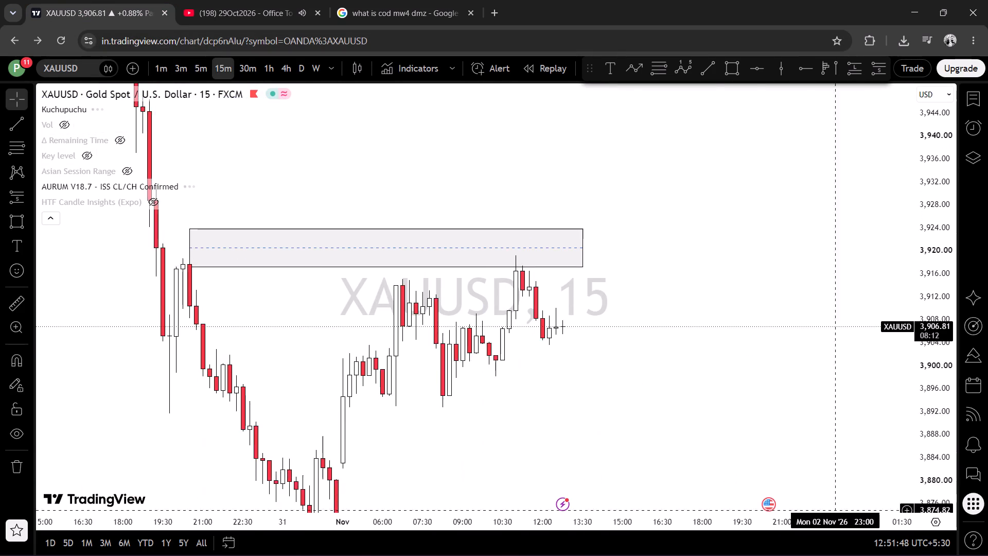
scroll(687, 373, down, 5)
drag(930, 397, 915, 292)
scroll(840, 312, up, 5)
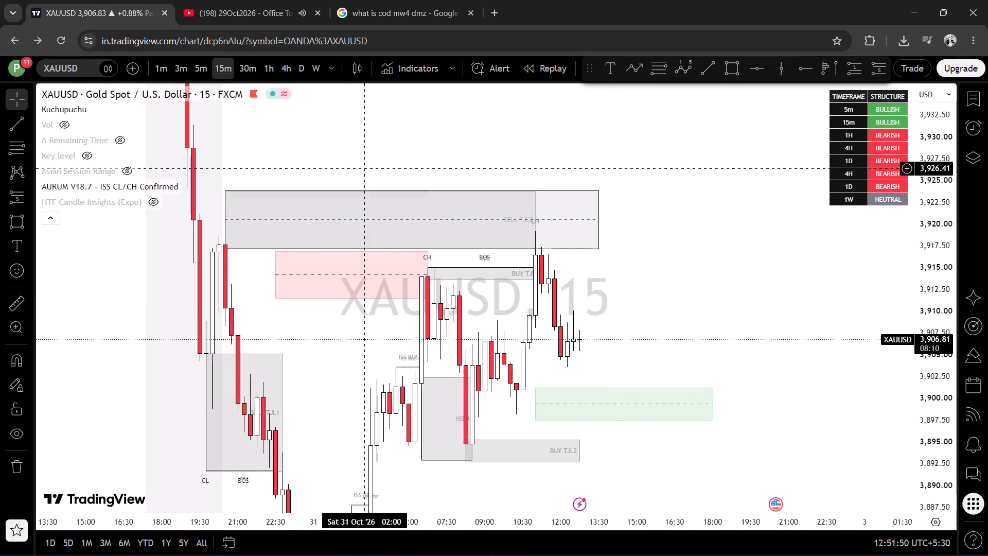
Return to the YouTube ride video and skim it, skipping forward in stages to about 8:50.
click(259, 1)
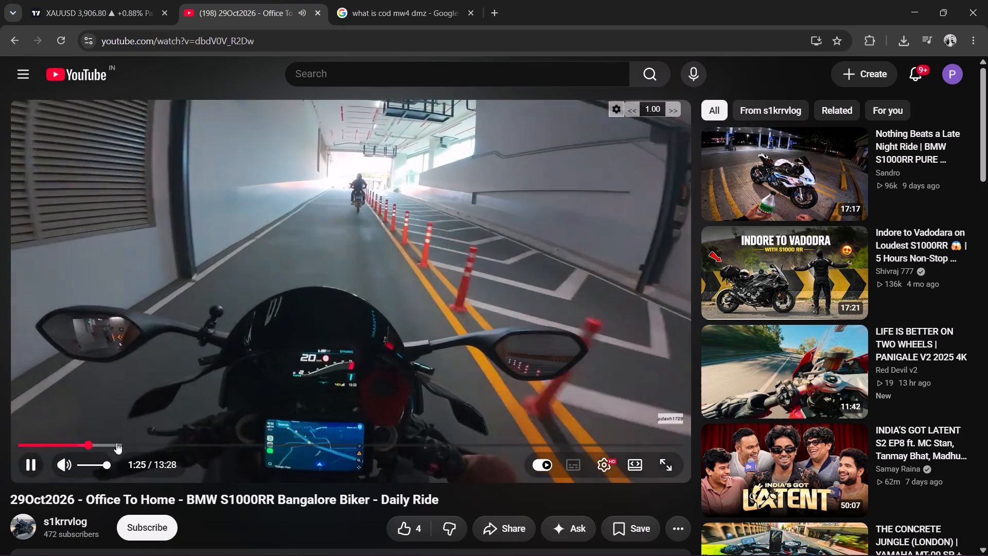
click(119, 443)
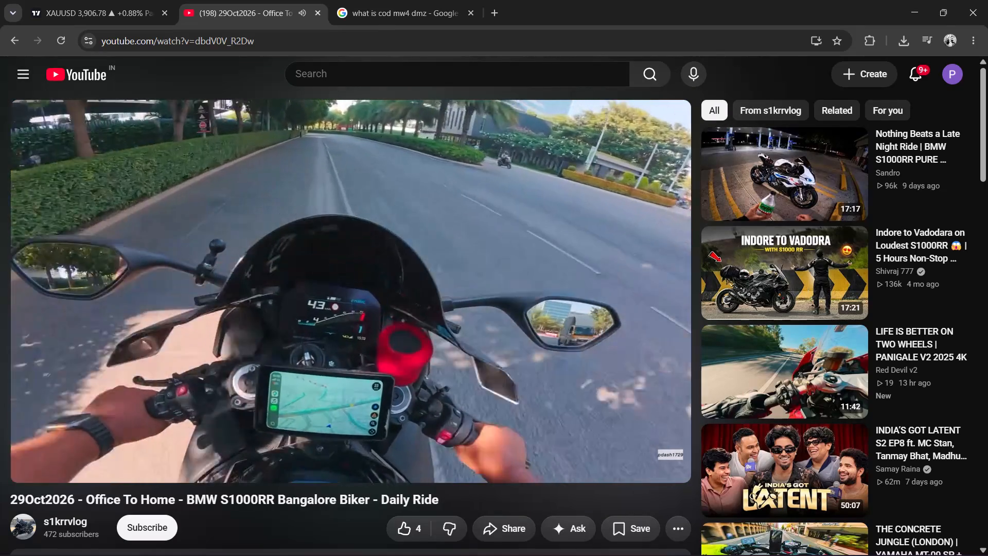
right_click(306, 394)
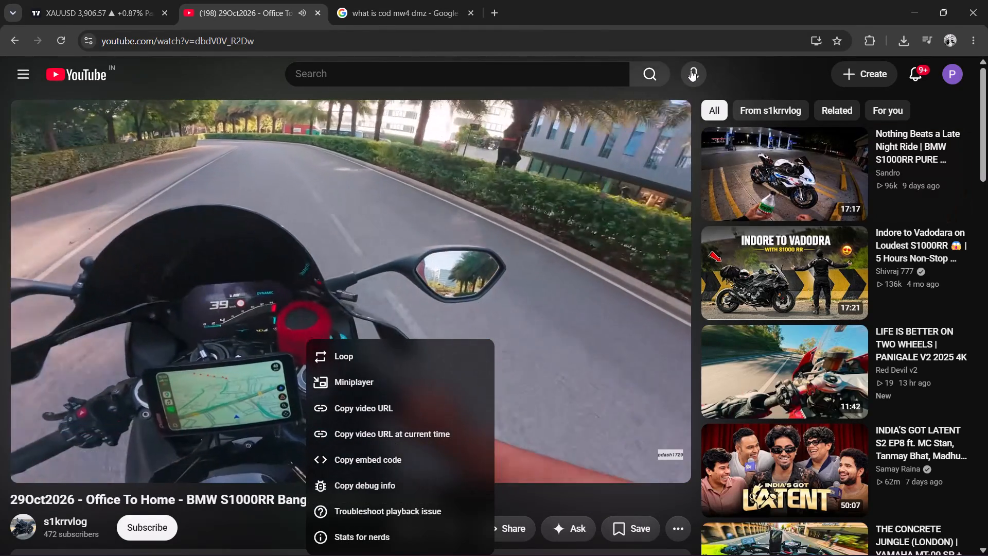
drag(747, 67, 753, 68)
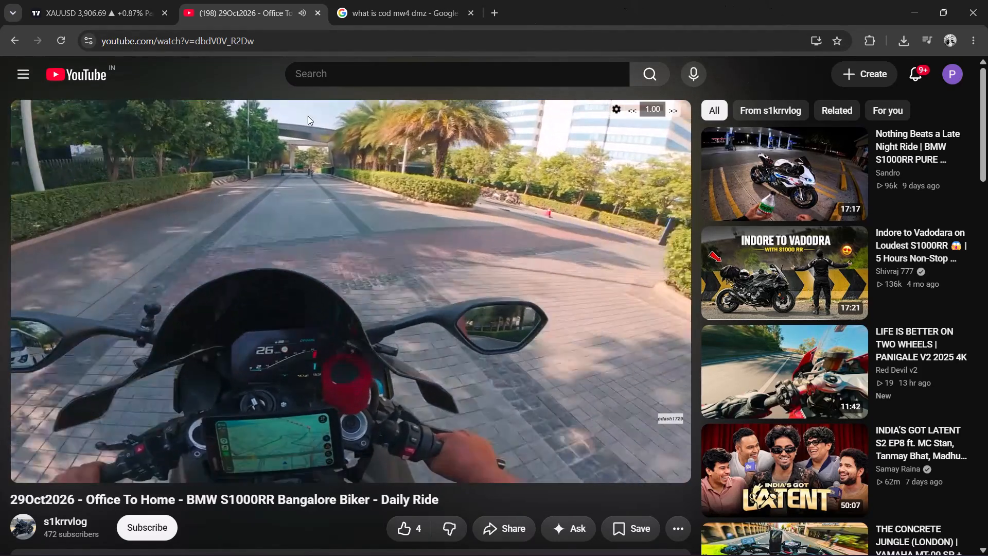
click(171, 441)
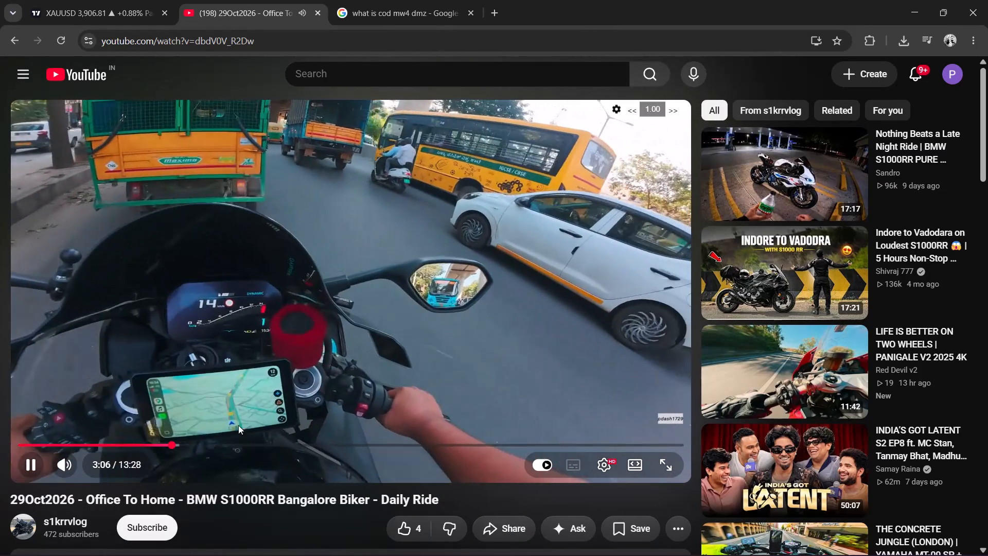
click(185, 444)
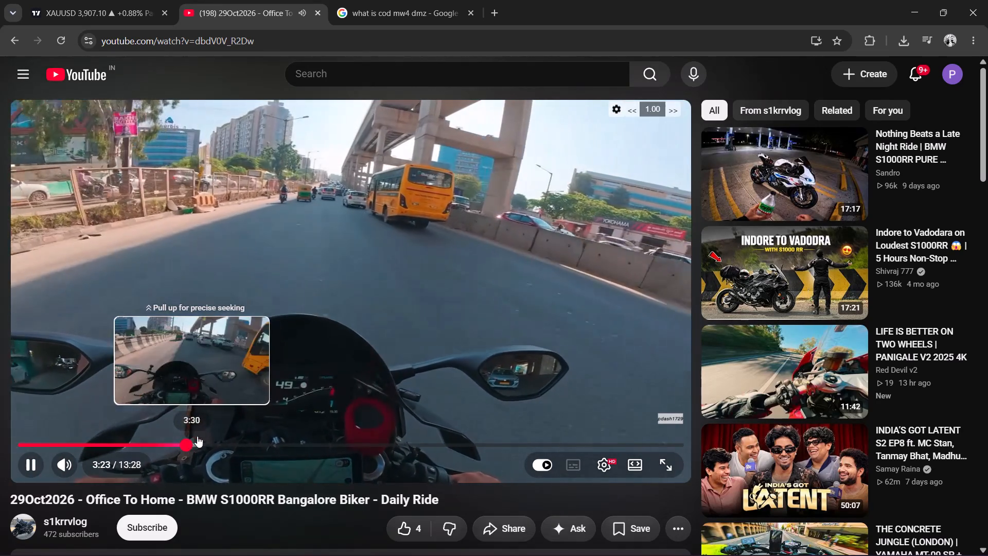
click(754, 66)
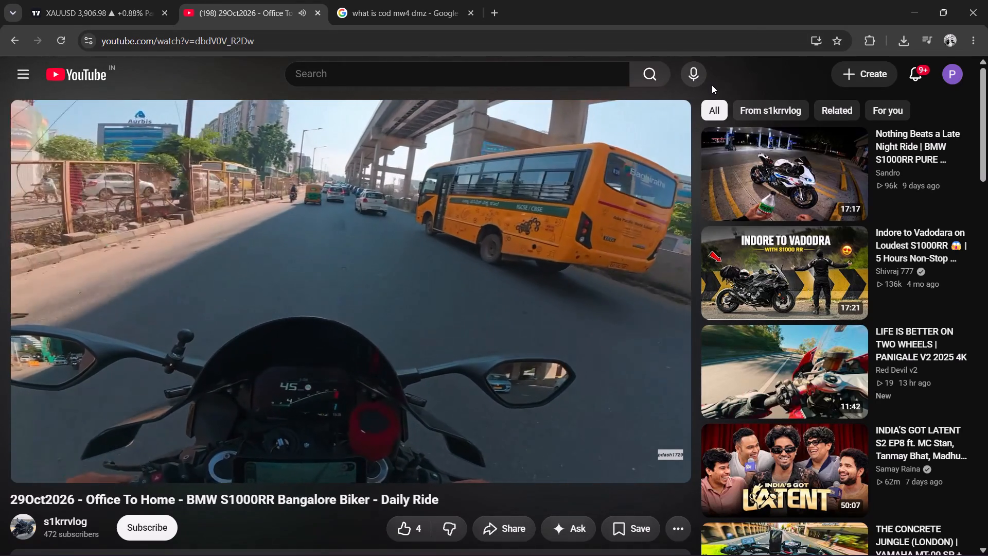
click(736, 78)
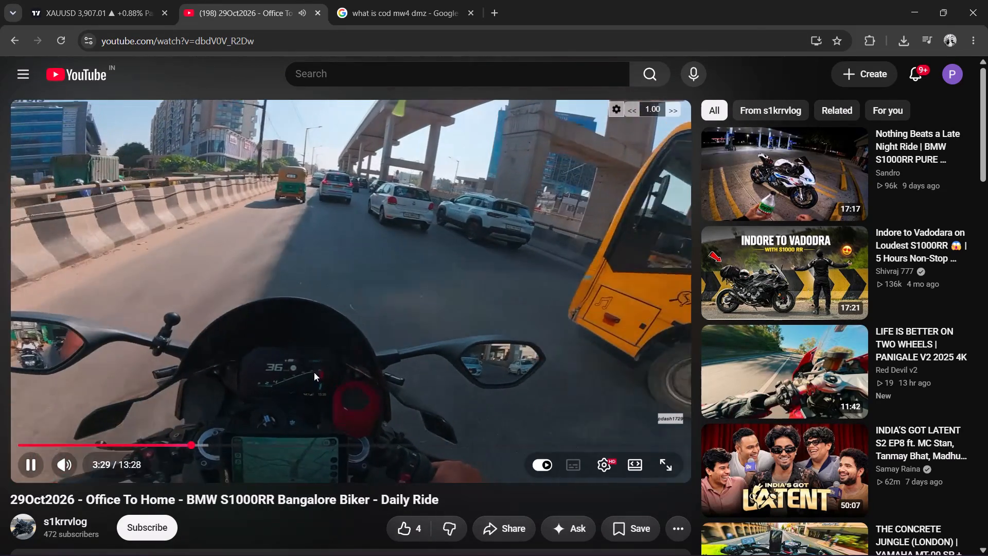
click(210, 441)
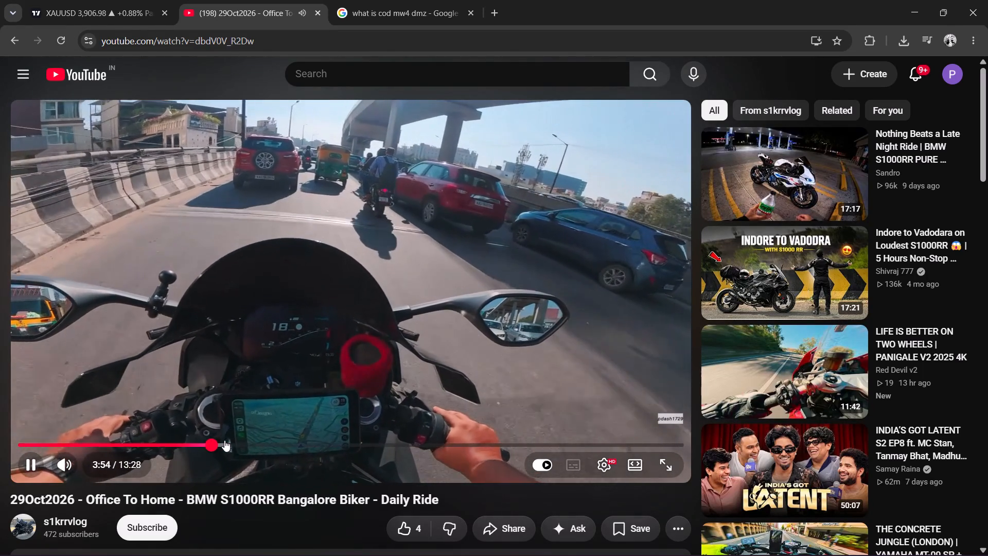
click(228, 445)
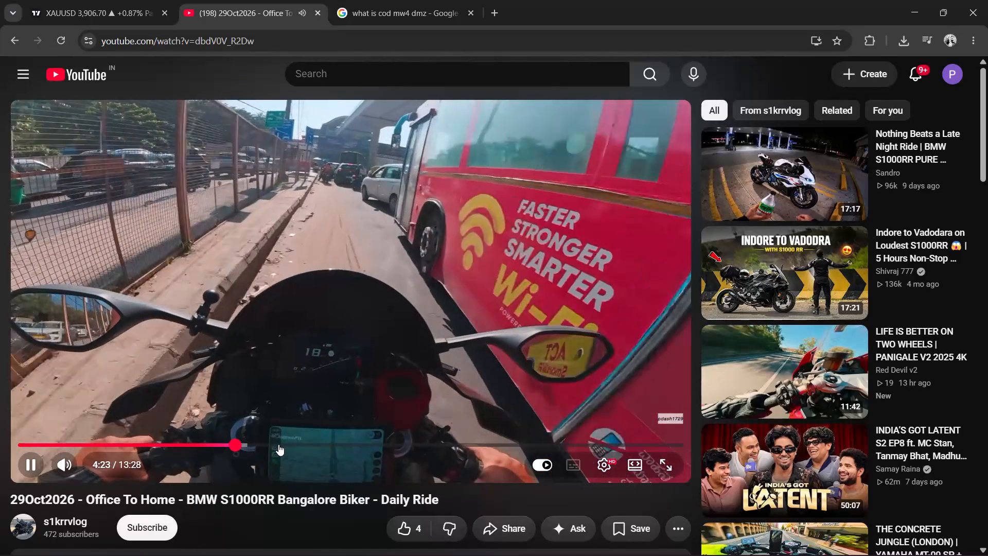
click(267, 446)
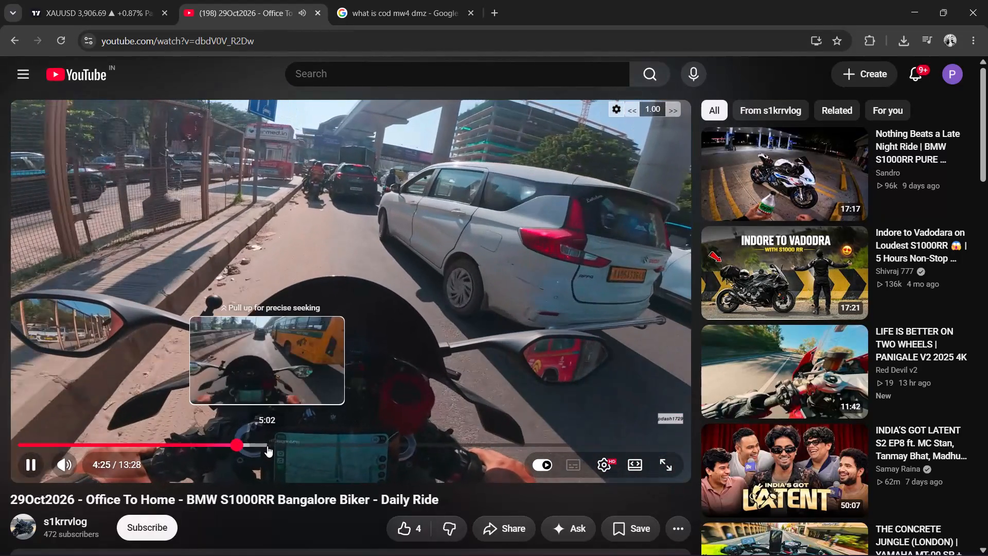
drag(318, 442, 400, 442)
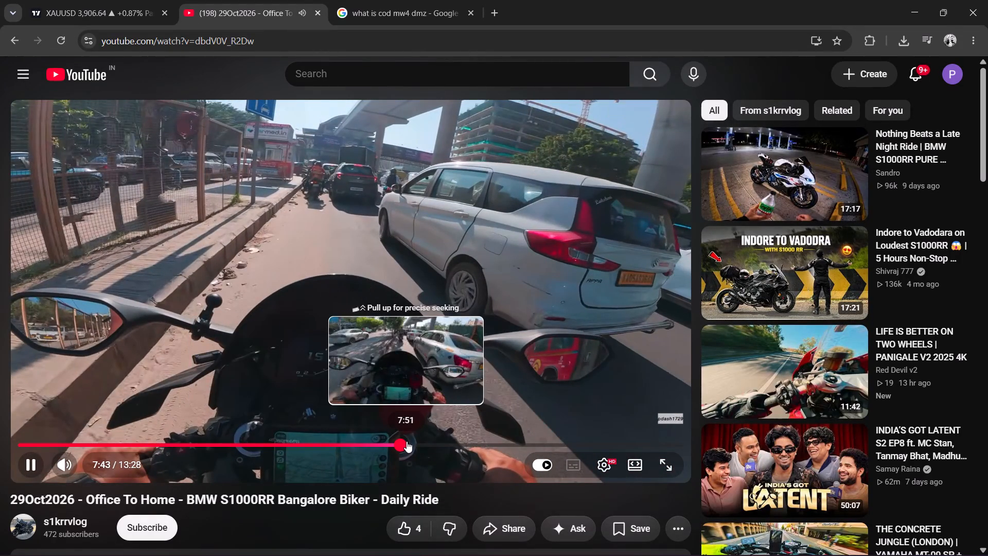
drag(434, 441, 451, 442)
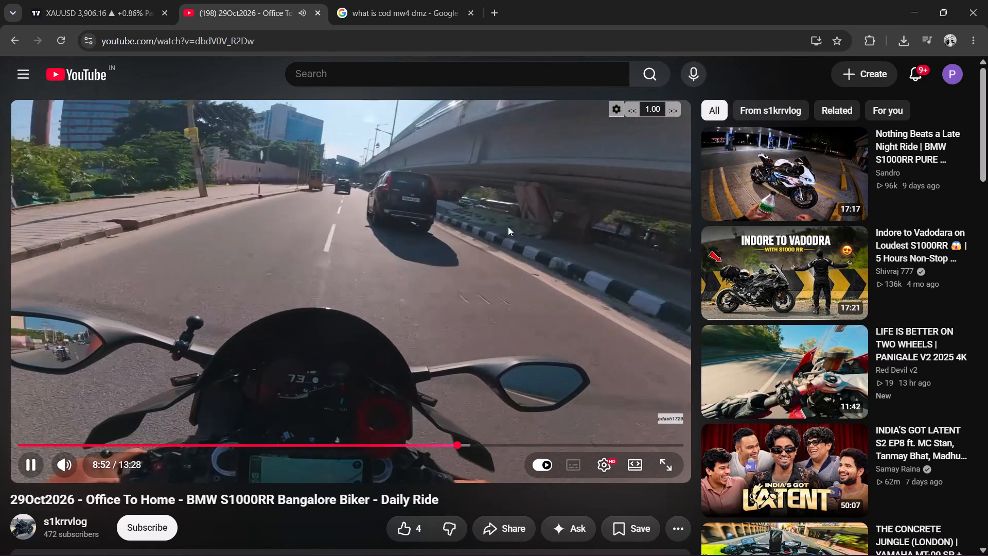
Go back to the YouTube home feed and open the video BMW S1000RR PUSHING LIMITS WITH DUCATI V4.
click(77, 74)
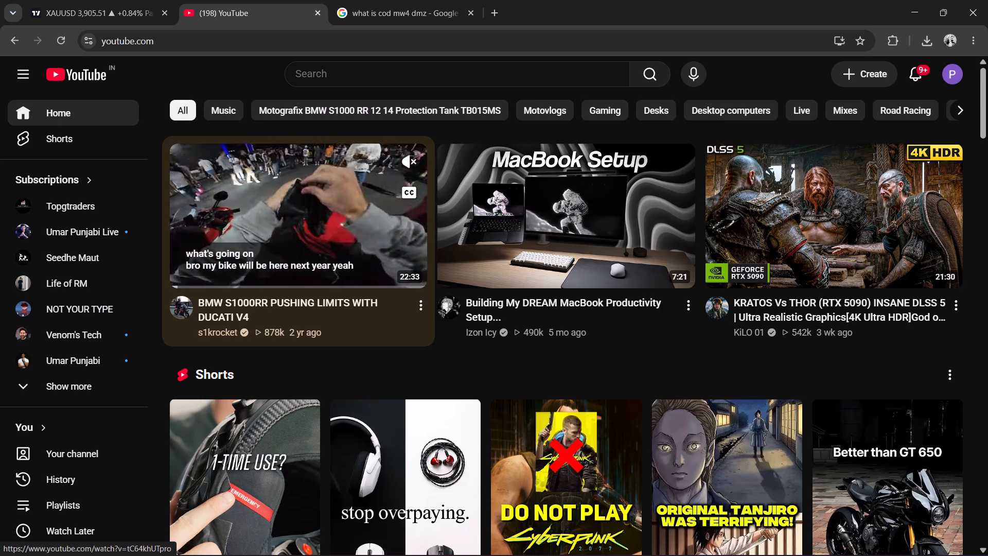
click(304, 190)
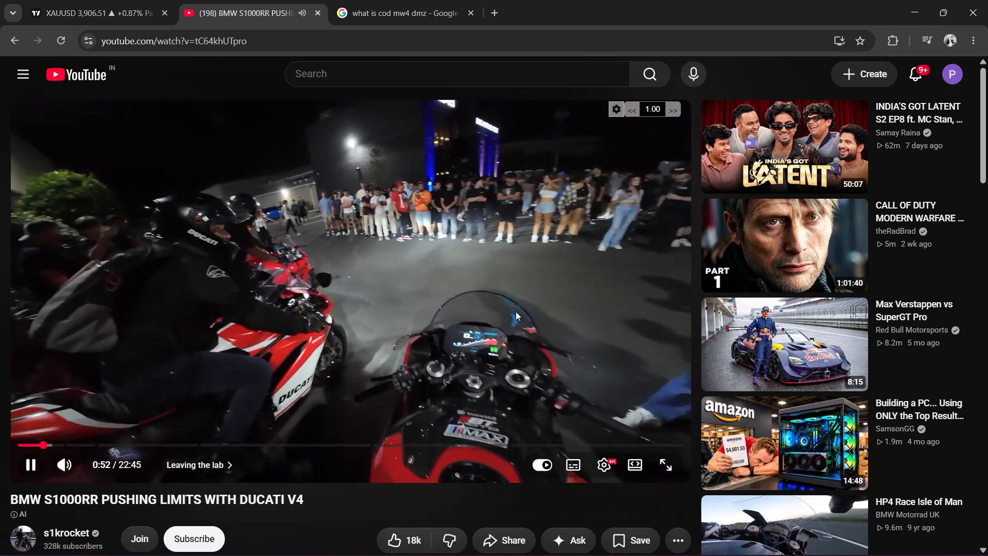
Skim the Ducati V4 ride video, skipping forward in stages through the Fueling up and riding chapter to about 4:22.
click(764, 76)
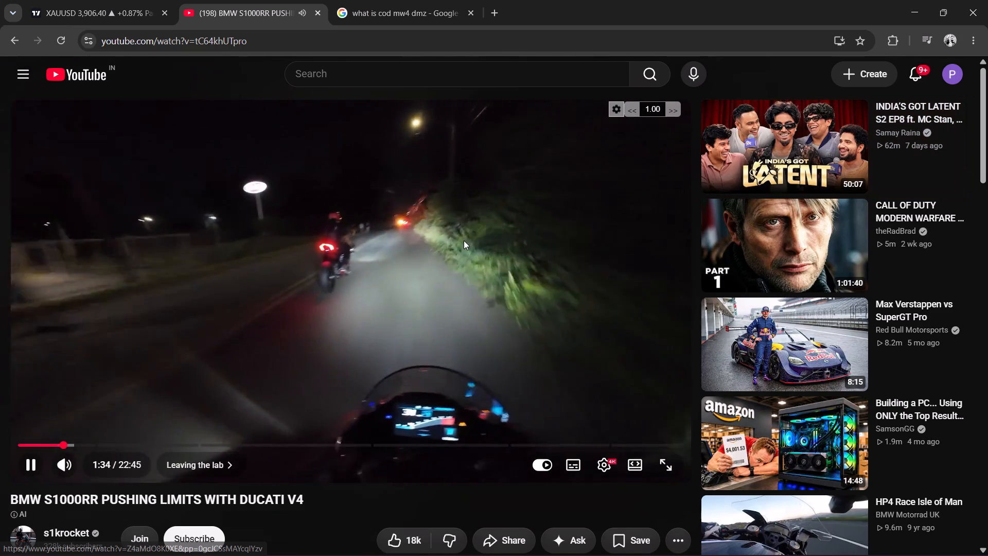
drag(85, 448, 90, 448)
click(102, 446)
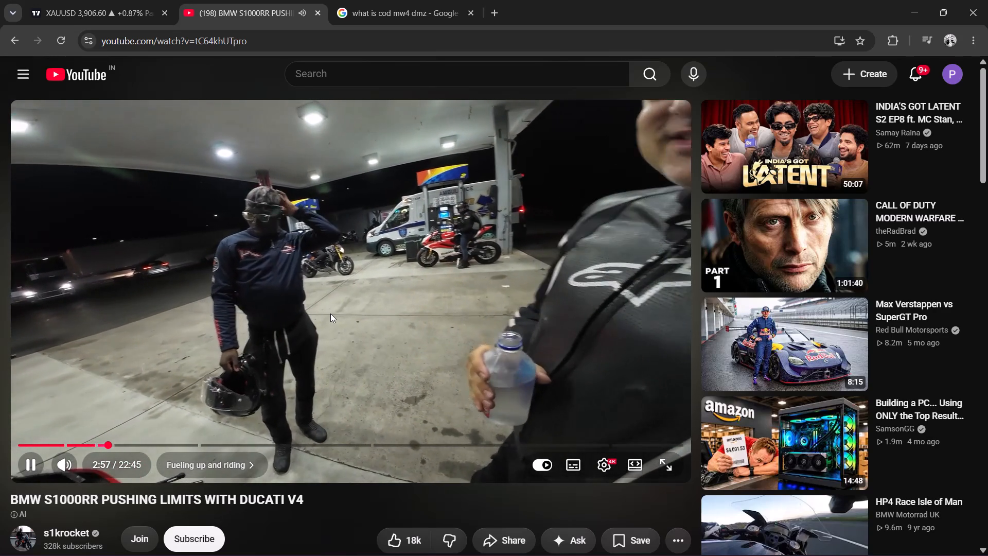
click(745, 72)
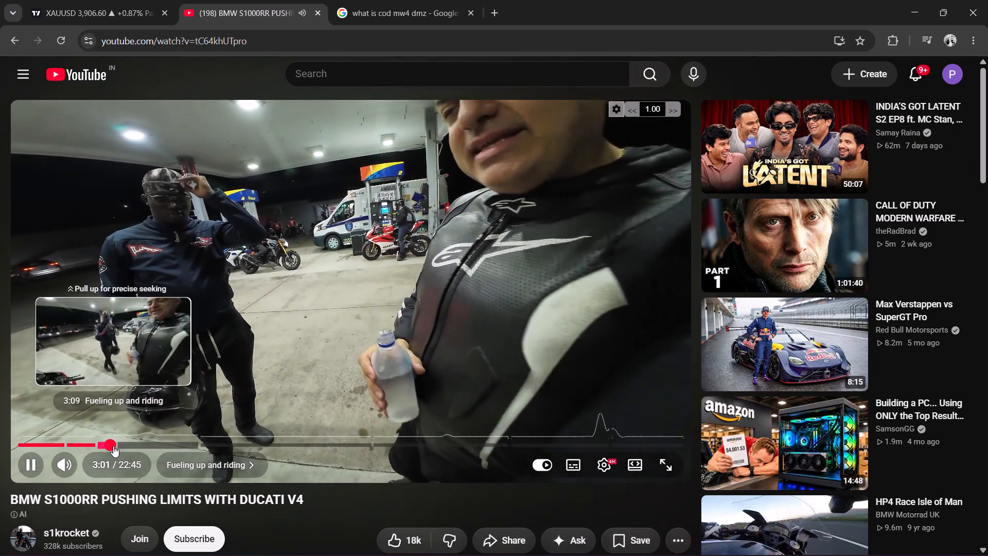
click(113, 446)
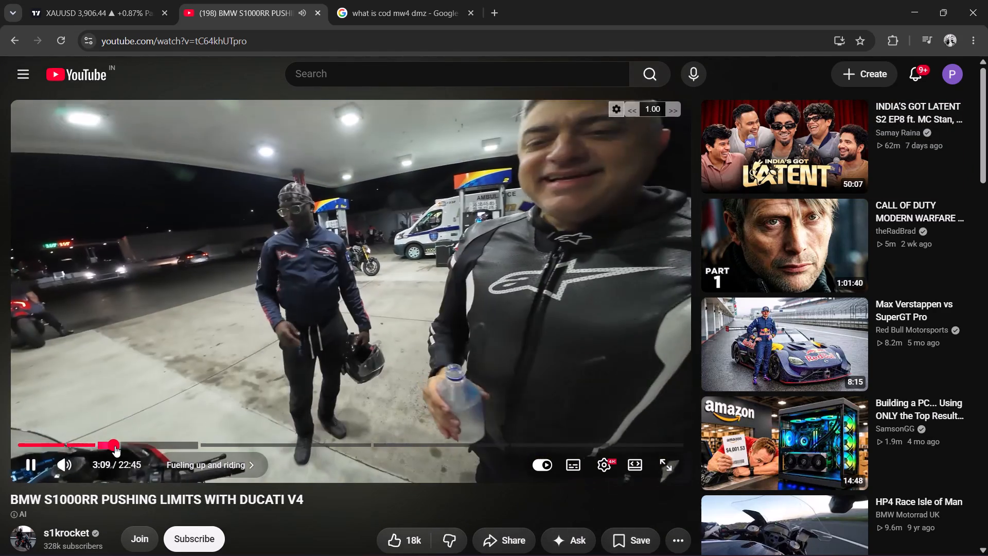
click(121, 446)
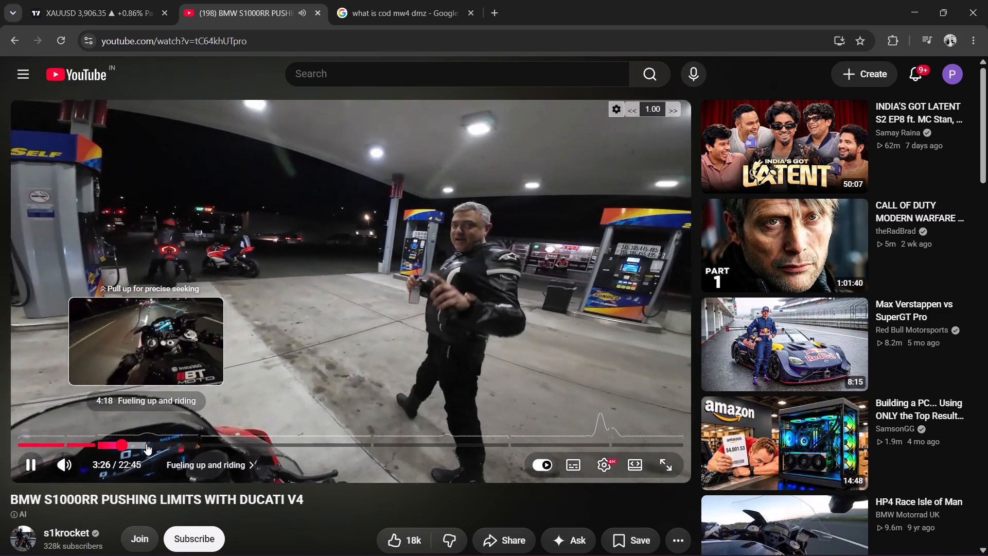
click(130, 445)
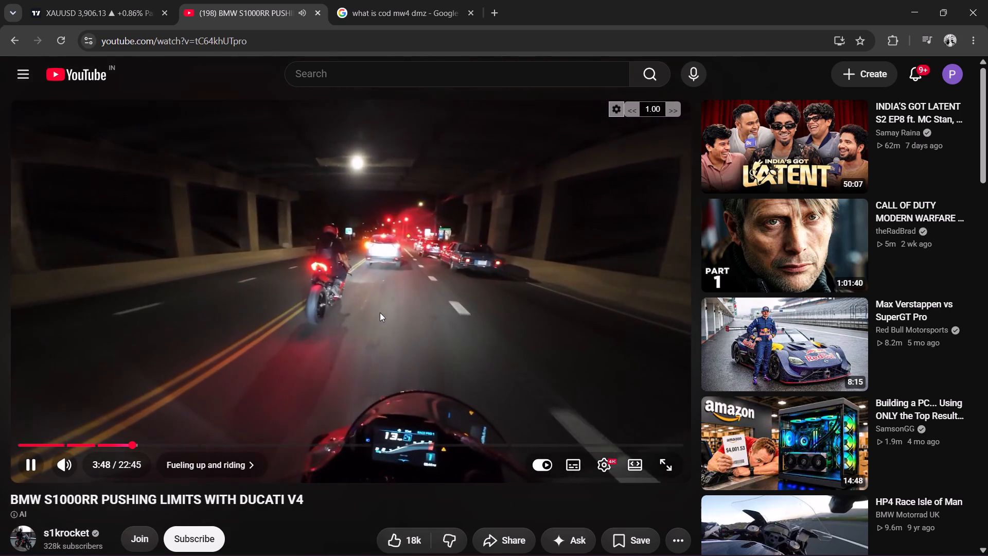
click(148, 442)
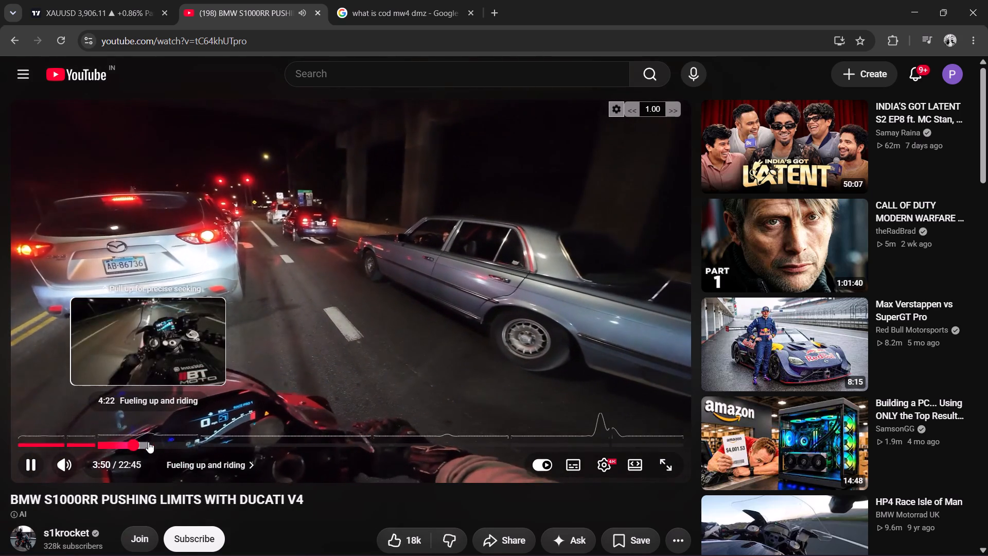
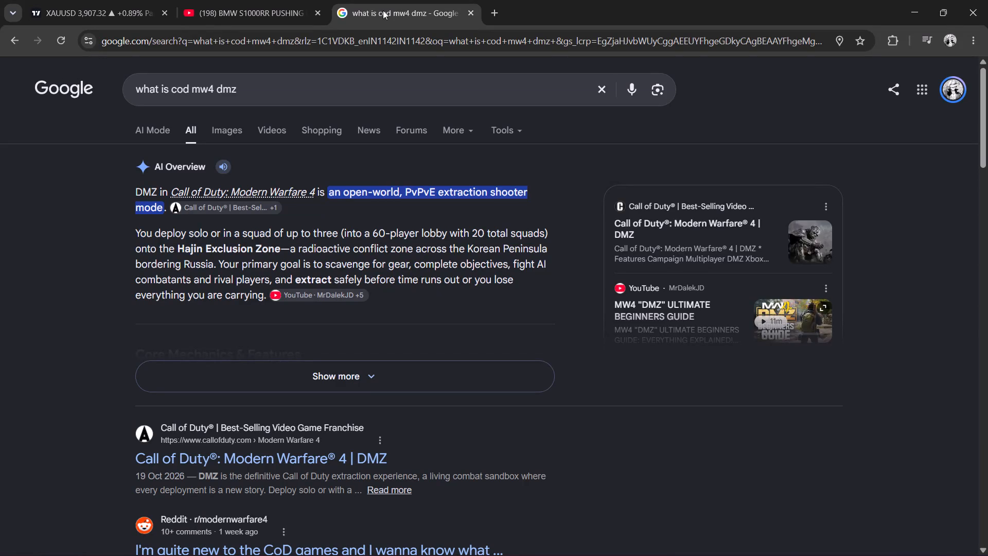
Switch to the TradingView XAUUSD chart, set its timeframe to 5 minutes and enlarge the recent candles.
drag(85, 0, 77, 6)
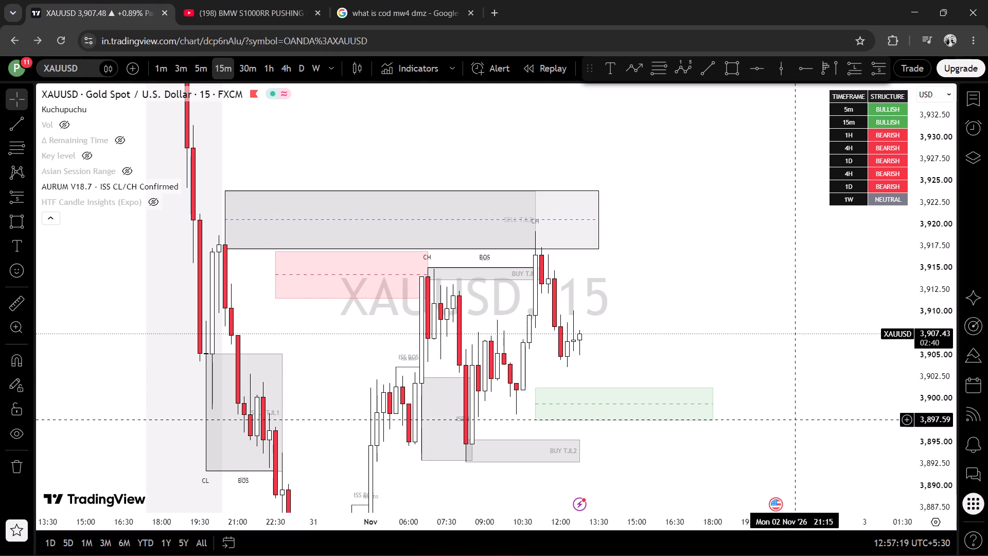
drag(766, 352, 756, 325)
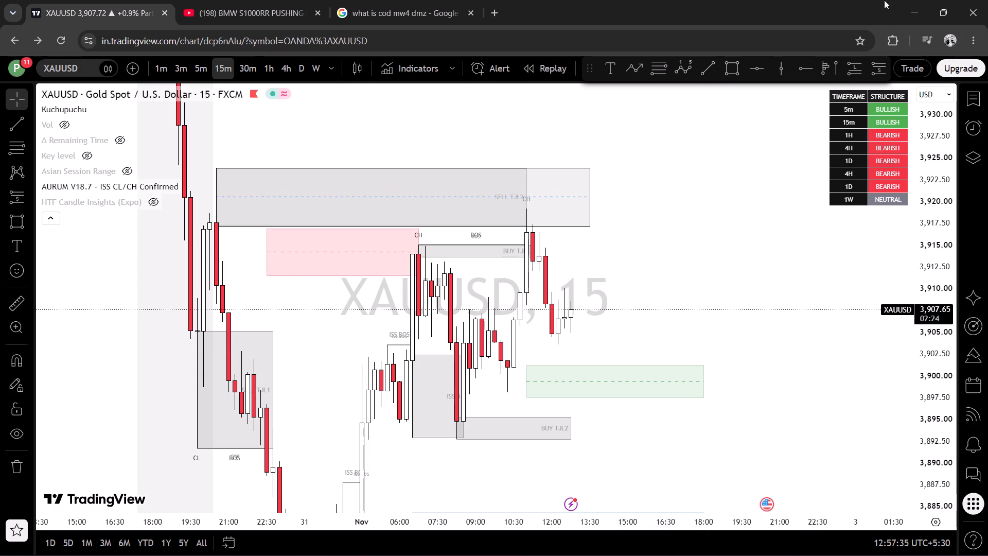
drag(820, 203, 843, 184)
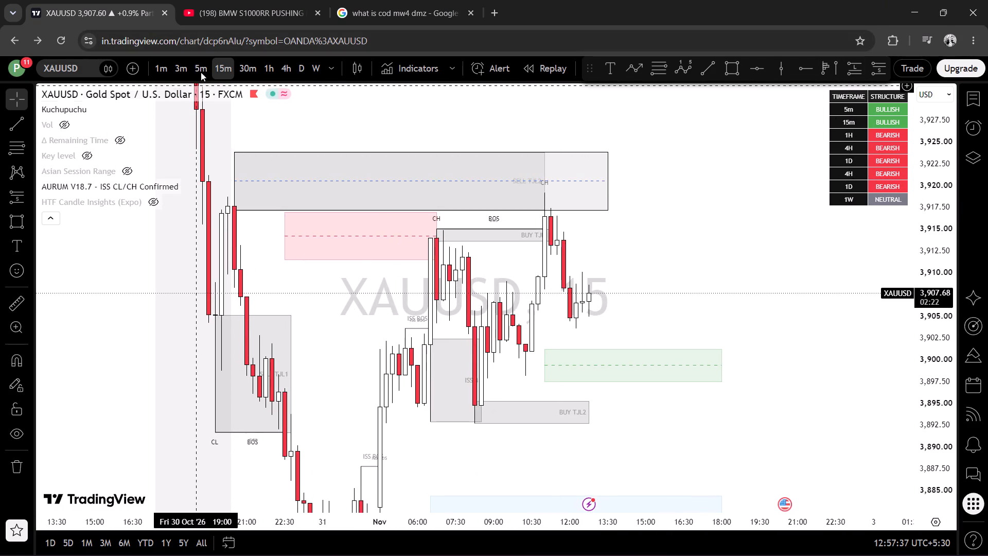
drag(209, 62, 205, 62)
drag(797, 377, 751, 376)
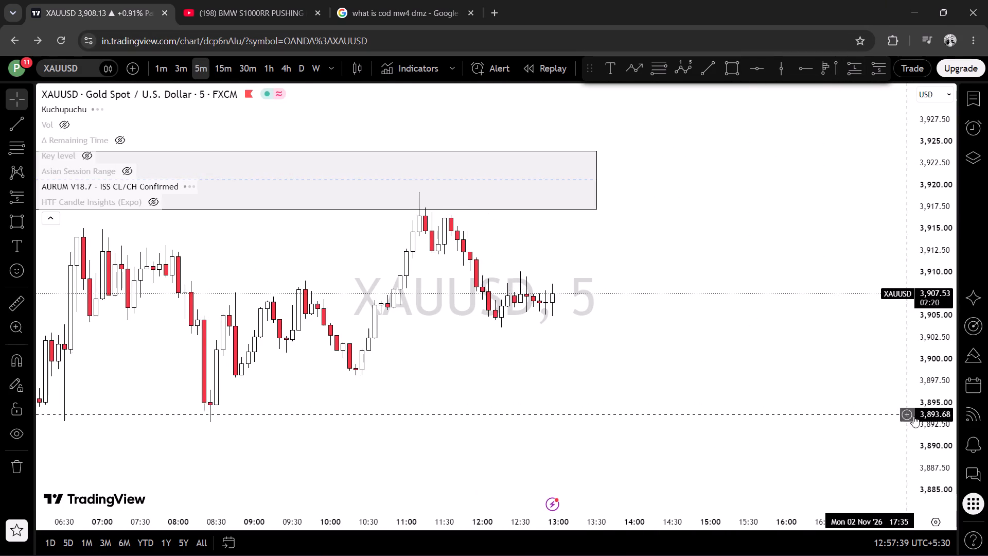
drag(931, 419, 886, 84)
drag(698, 261, 771, 277)
drag(928, 228, 926, 294)
scroll(833, 315, up, 1)
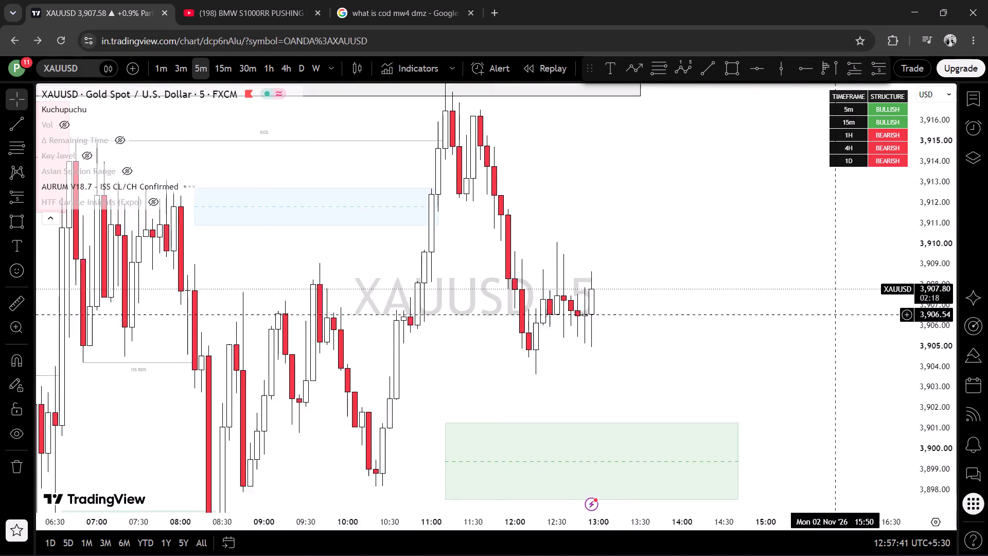
scroll(833, 315, up, 1)
drag(804, 310, 811, 267)
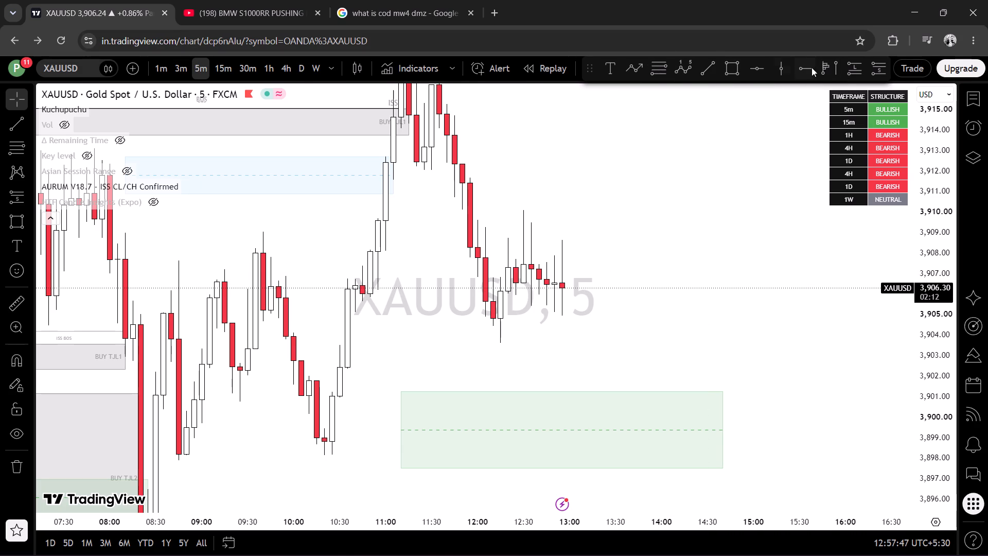
Draw a vertical trend line at 11:25 from about 3,912 down to about 3,904.8.
click(699, 68)
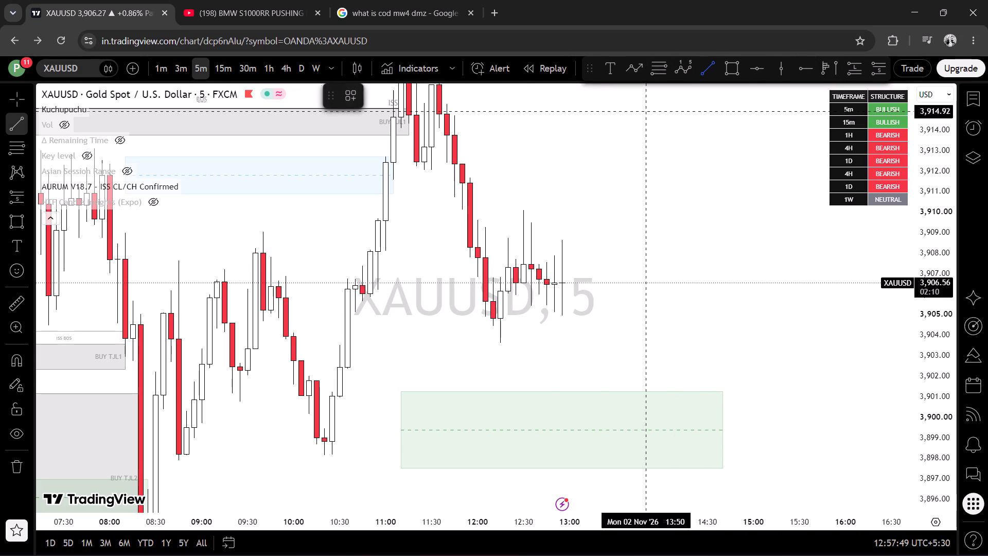
drag(944, 239, 925, 294)
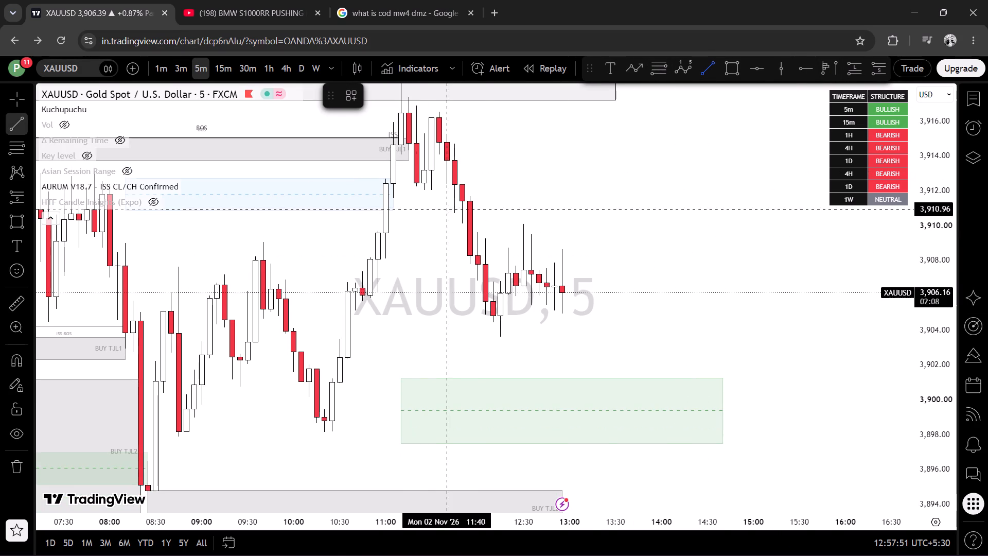
click(424, 190)
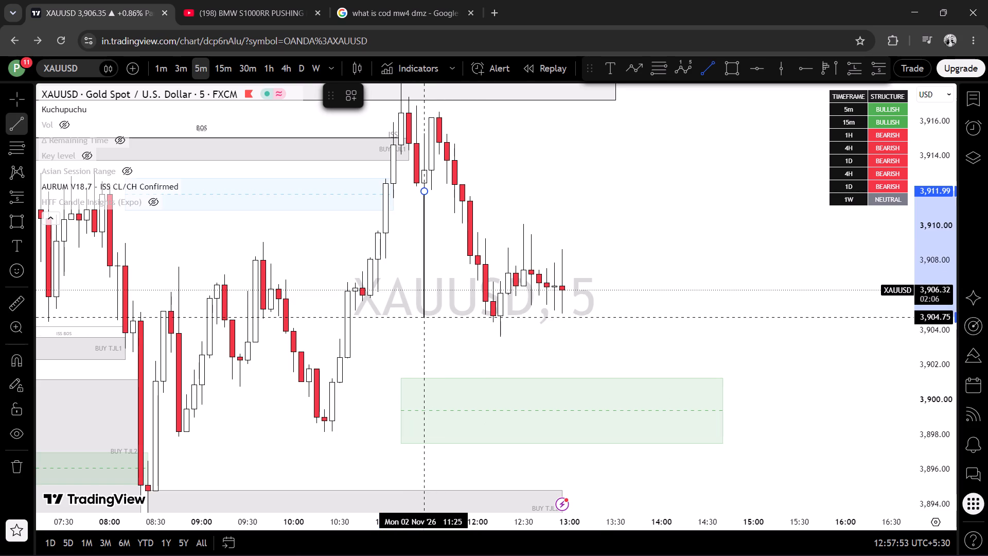
click(422, 316)
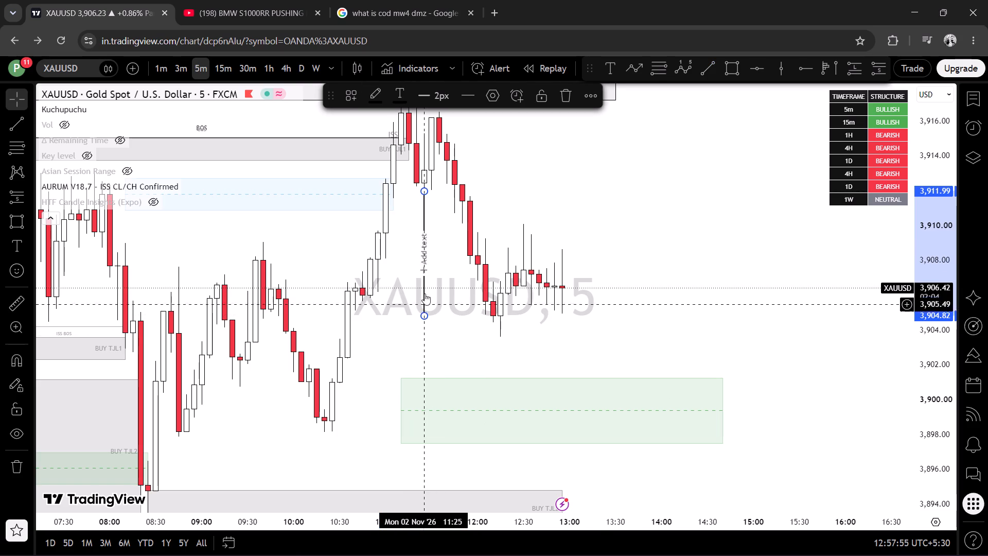
Move the vertical trend line to 12:05 below the recent low, spanning about 3,903.4 to 3,896.3.
drag(424, 260, 500, 402)
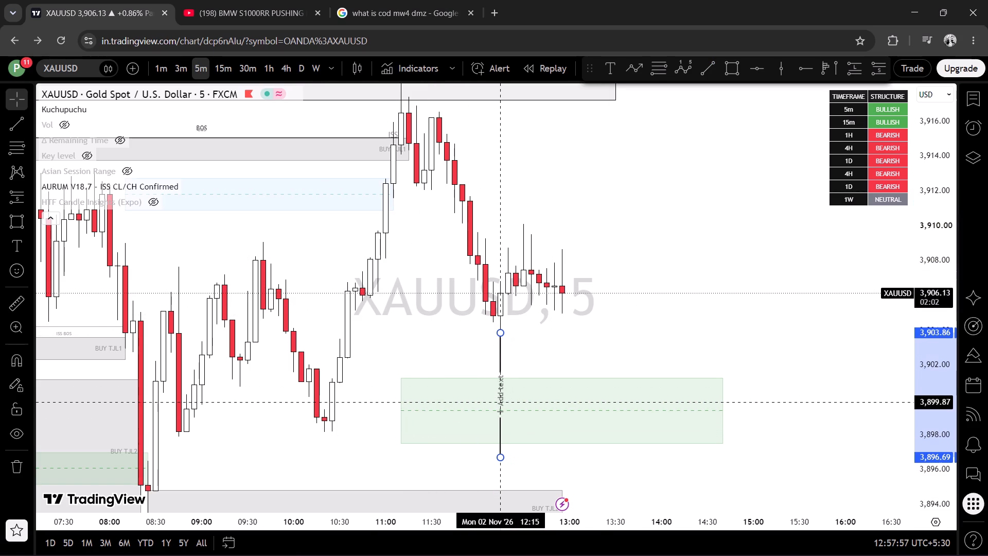
drag(500, 402, 501, 404)
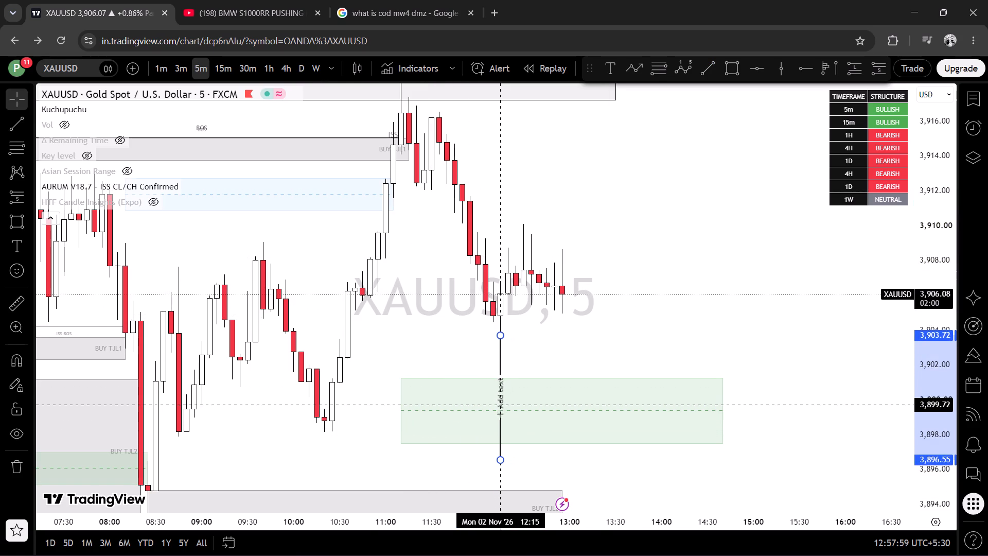
drag(501, 404, 485, 399)
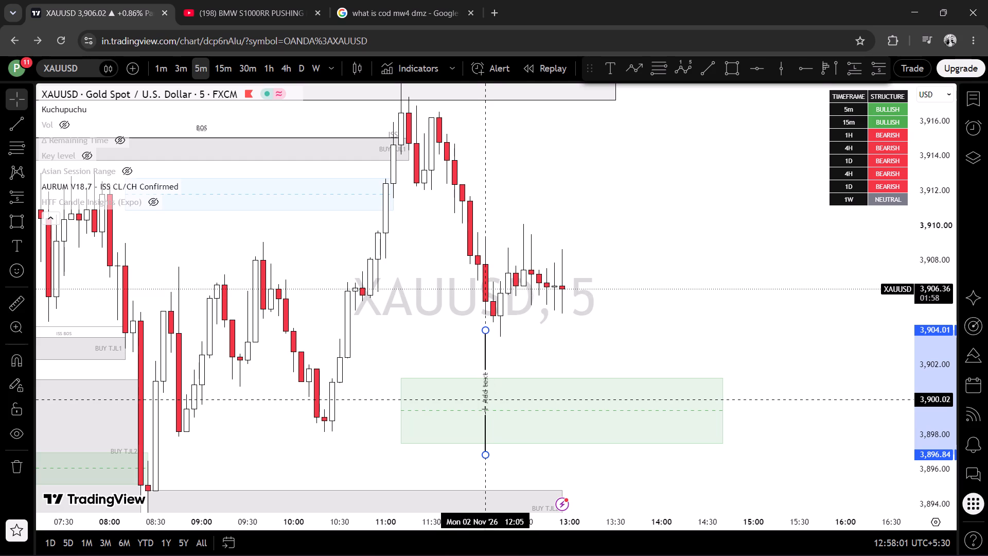
drag(485, 399, 488, 404)
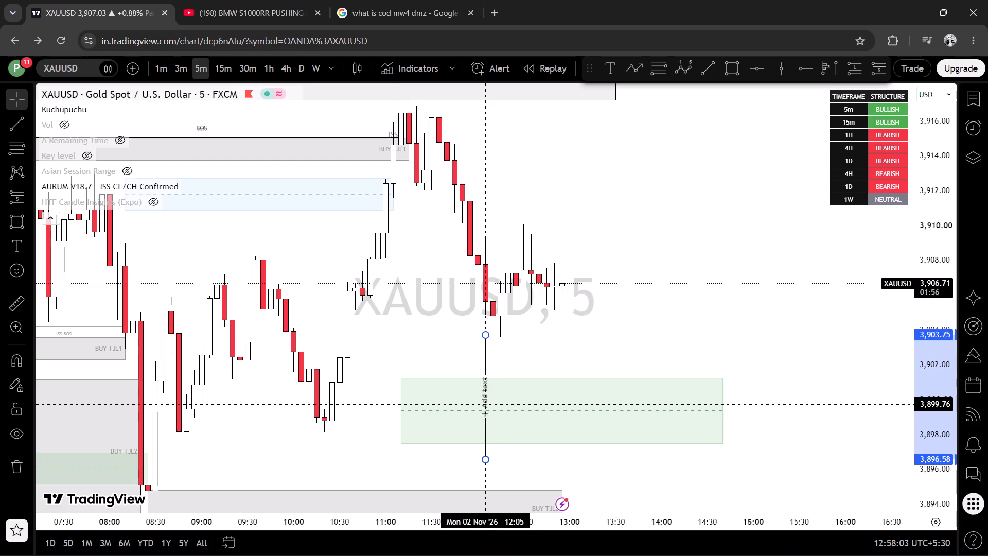
drag(488, 404, 490, 410)
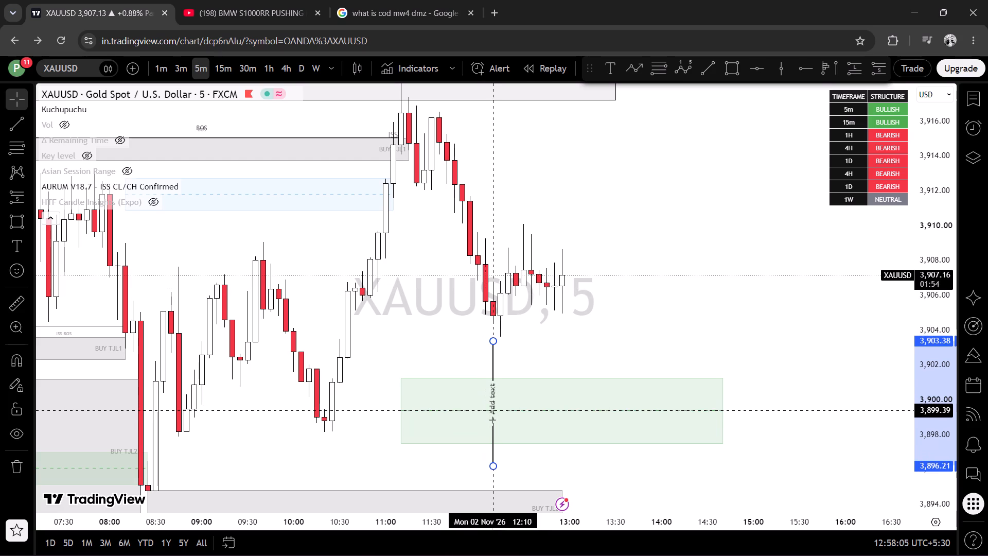
drag(490, 410, 487, 410)
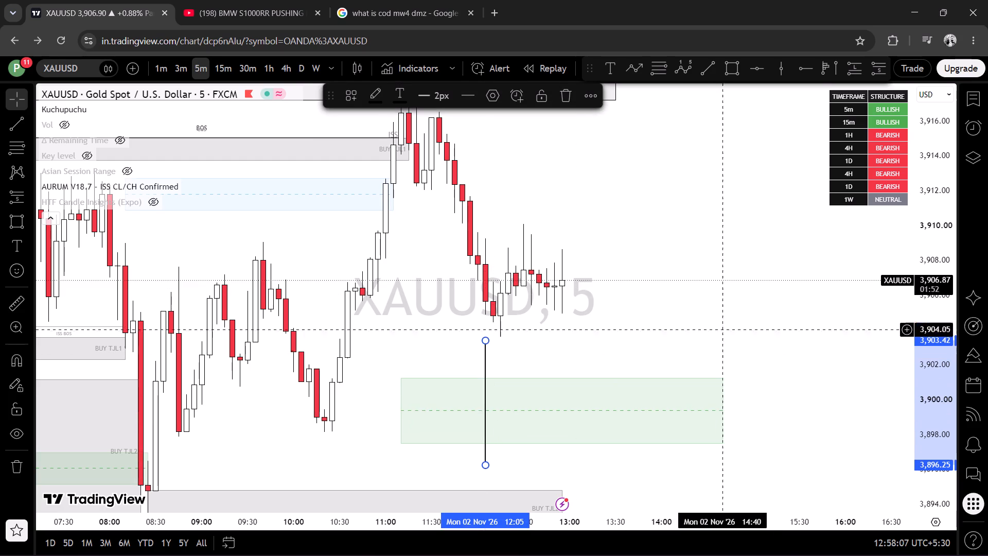
Place a short position after the latest candle with entry 3,904.57, stop about 3,910.07 and target about 3,896.5.
scroll(731, 293, down, 3)
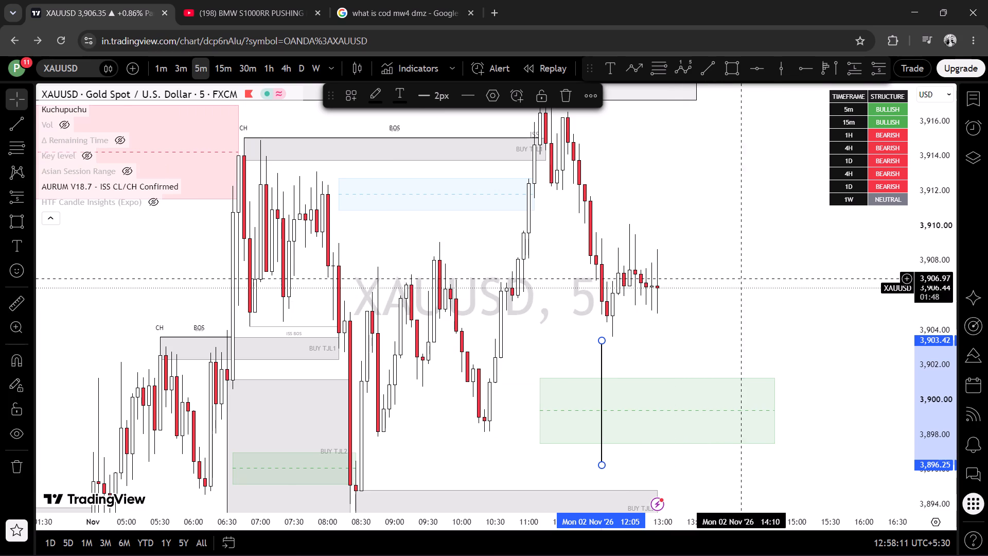
scroll(783, 283, up, 2)
drag(714, 331, 699, 311)
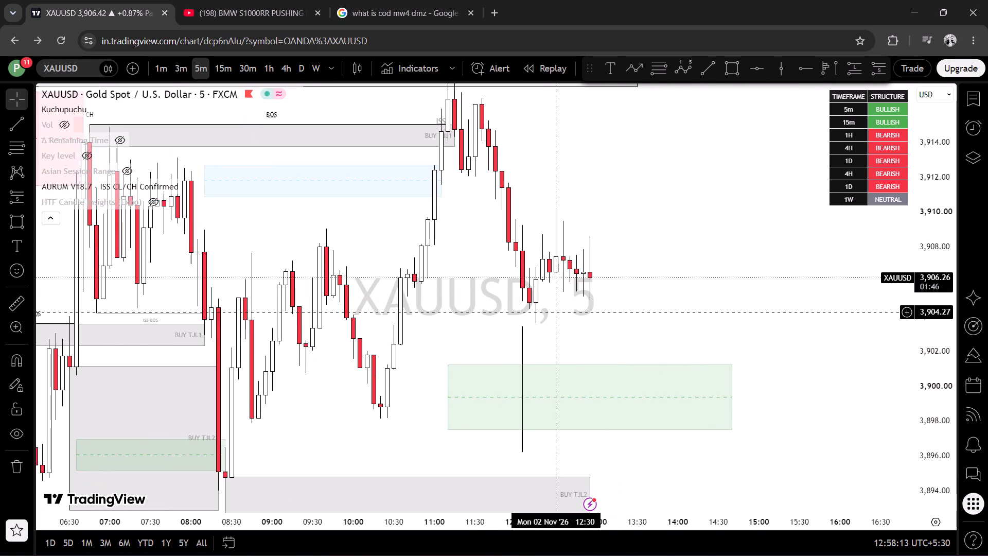
click(874, 70)
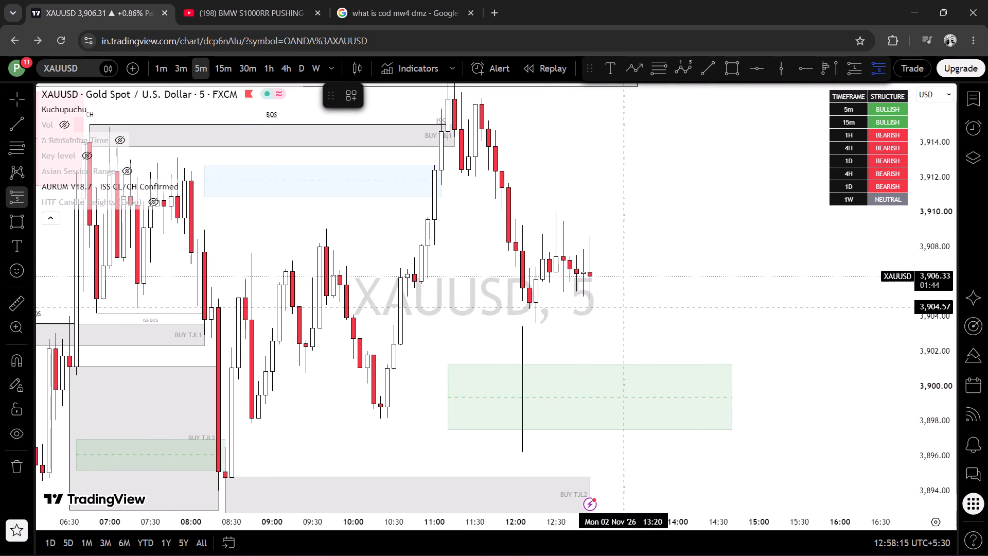
click(625, 306)
drag(624, 209, 633, 203)
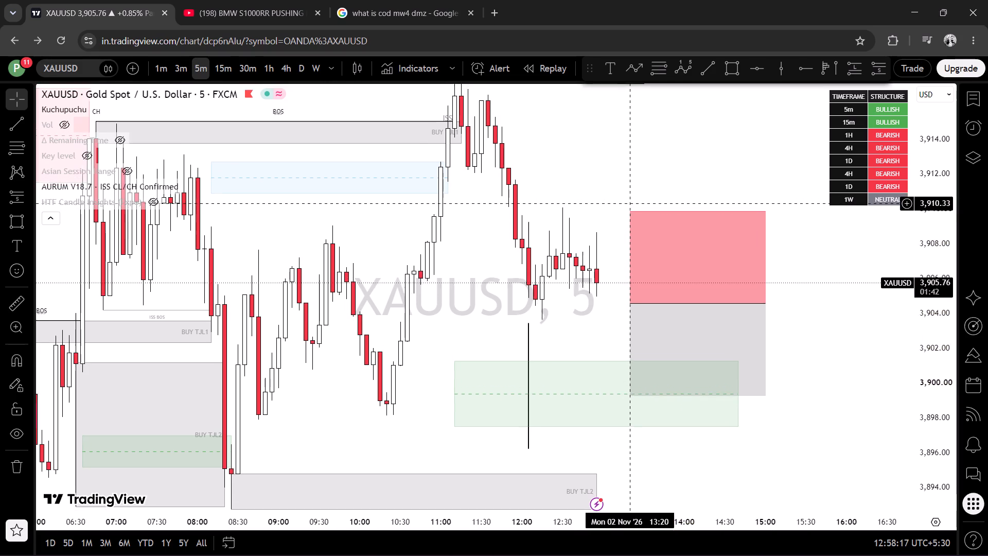
drag(633, 203, 631, 208)
drag(627, 219, 629, 213)
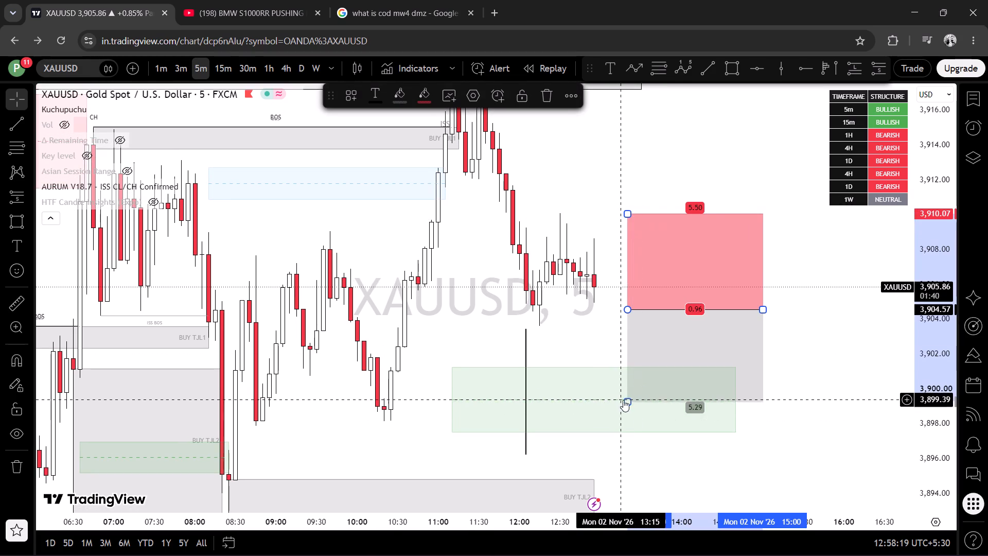
drag(628, 401, 624, 451)
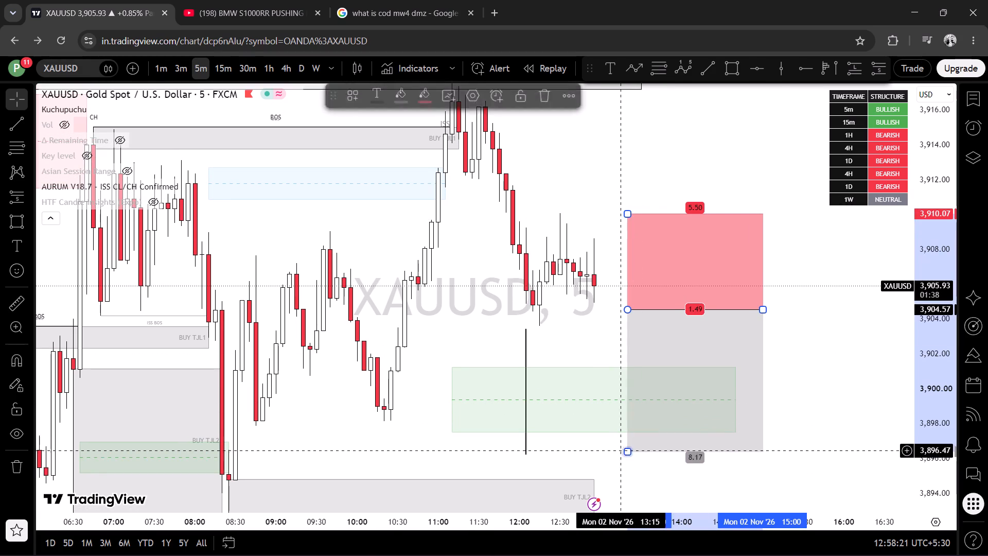
Shift the short position to span 13:25 to 15:05, with its entry at about 3,904.65.
scroll(803, 413, down, 2)
drag(839, 363, 756, 363)
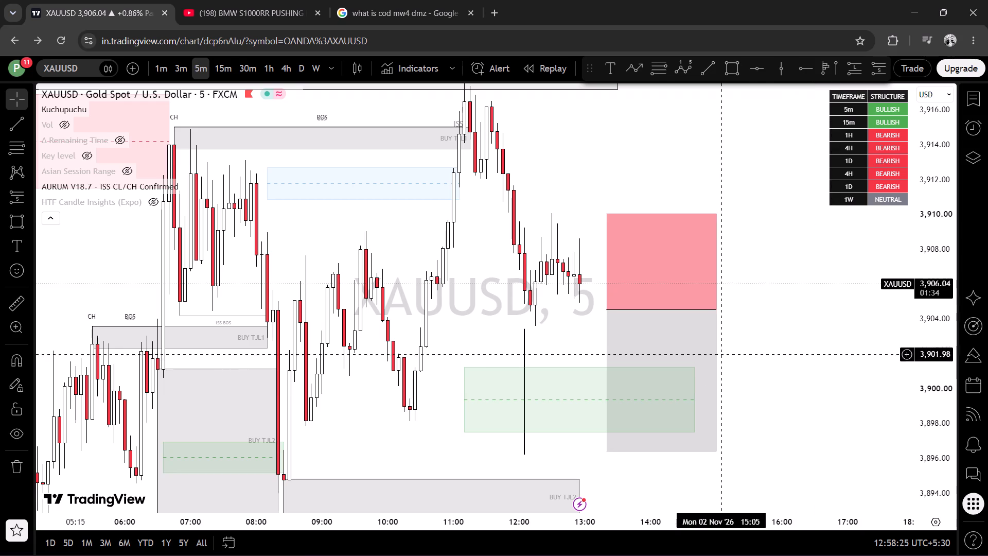
scroll(813, 355, up, 2)
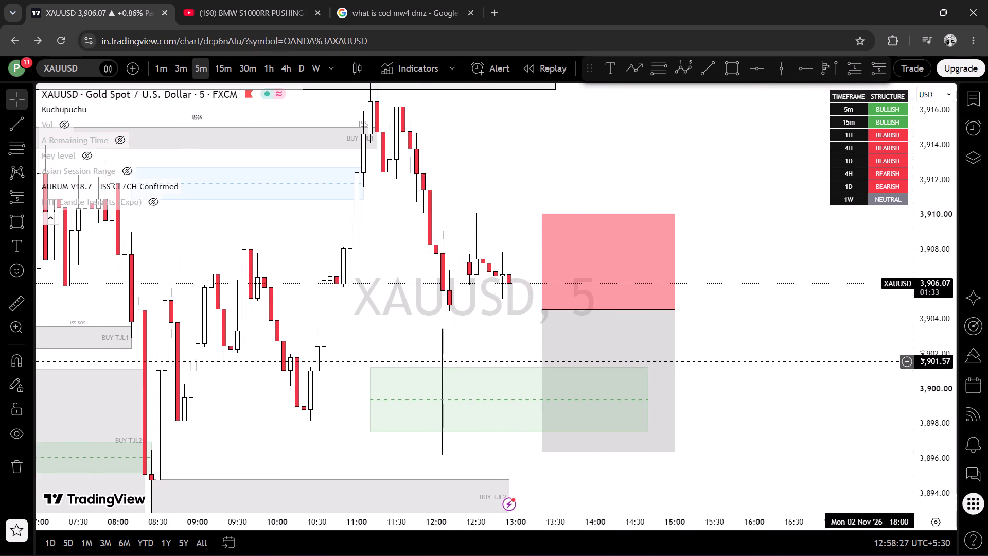
drag(927, 347, 857, 249)
drag(620, 392, 624, 389)
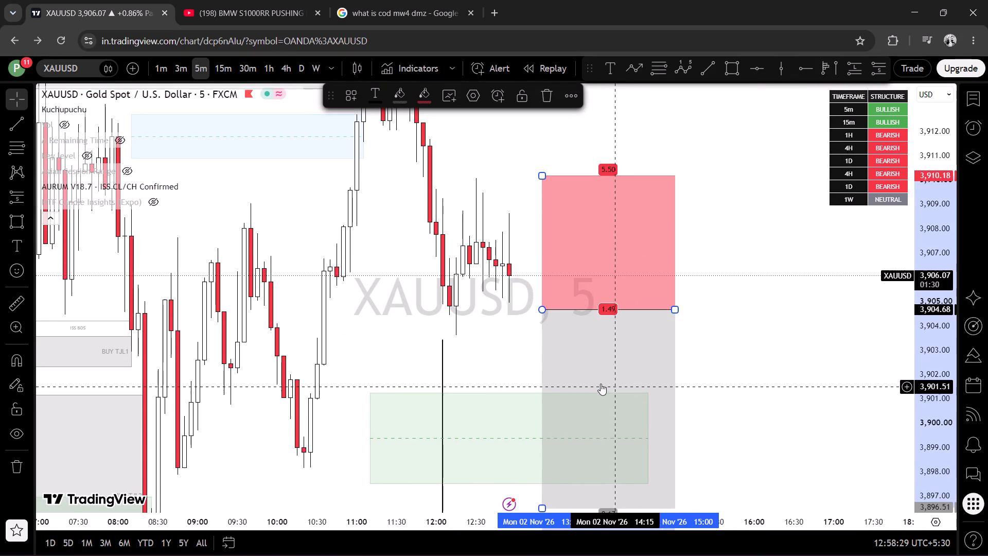
click(603, 383)
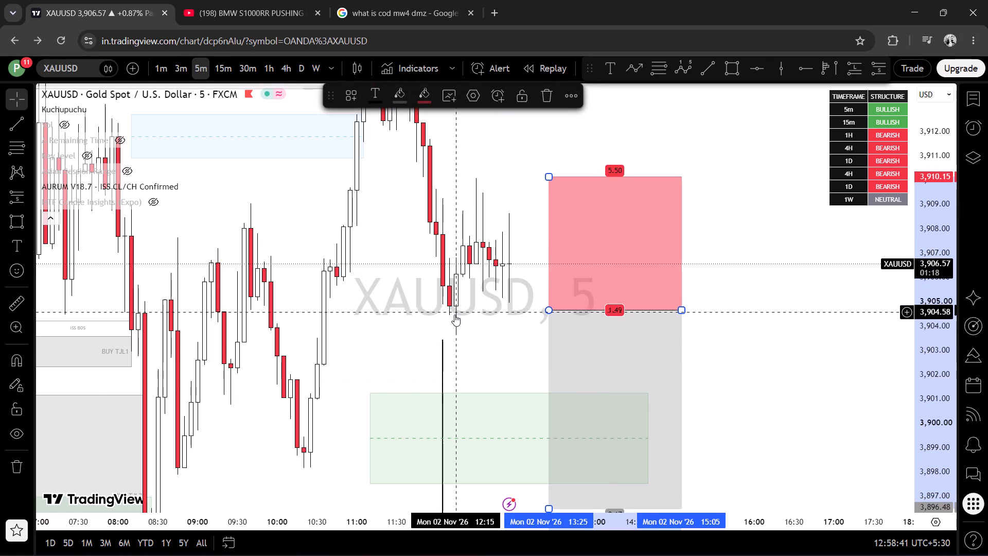
Draw a horizontal line across the chart at 3,904.82, near the short position's entry.
click(757, 66)
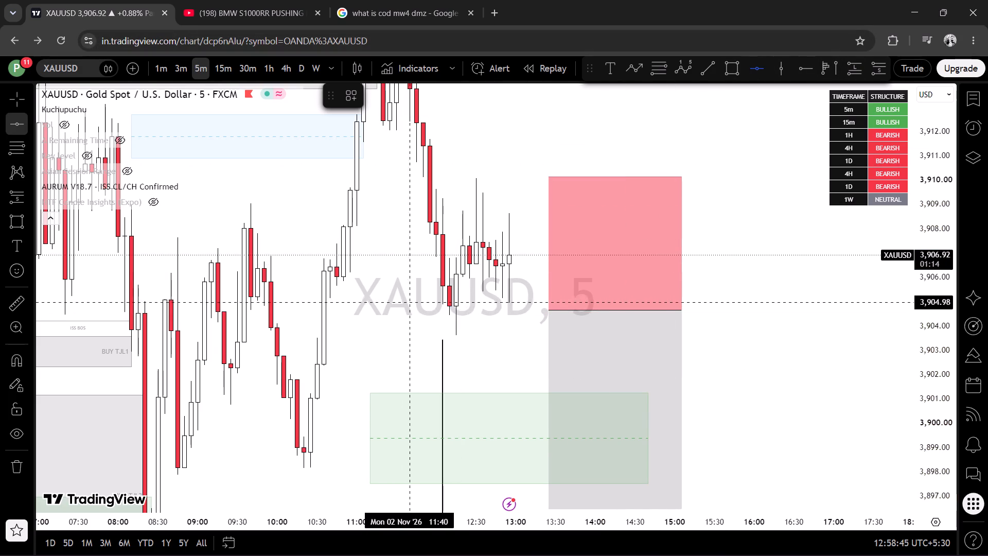
click(413, 306)
Move the short position so its entry sits at 3,904.81 along the horizontal line.
scroll(844, 304, down, 3)
drag(843, 321, 837, 336)
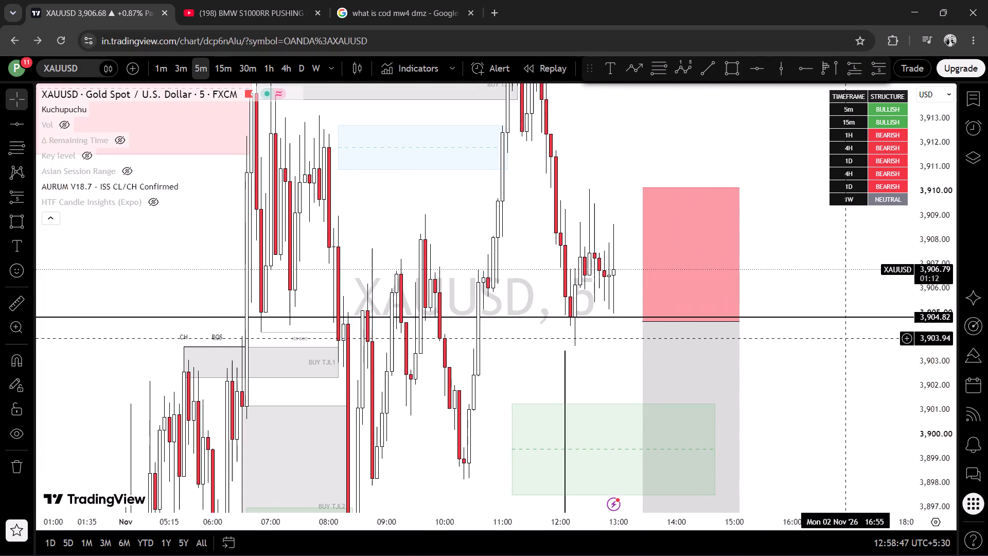
scroll(826, 354, up, 2)
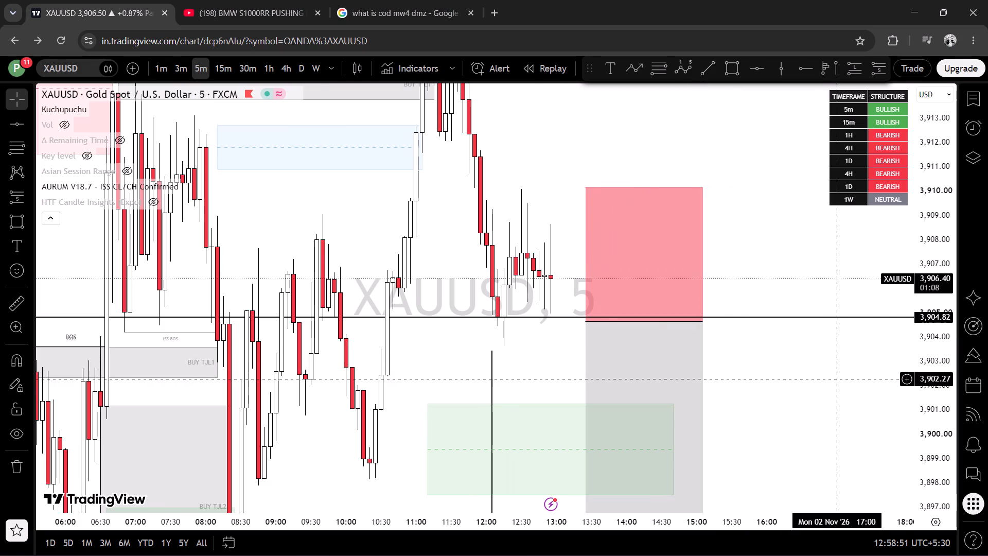
scroll(826, 387, down, 3)
drag(820, 352, 825, 350)
click(761, 392)
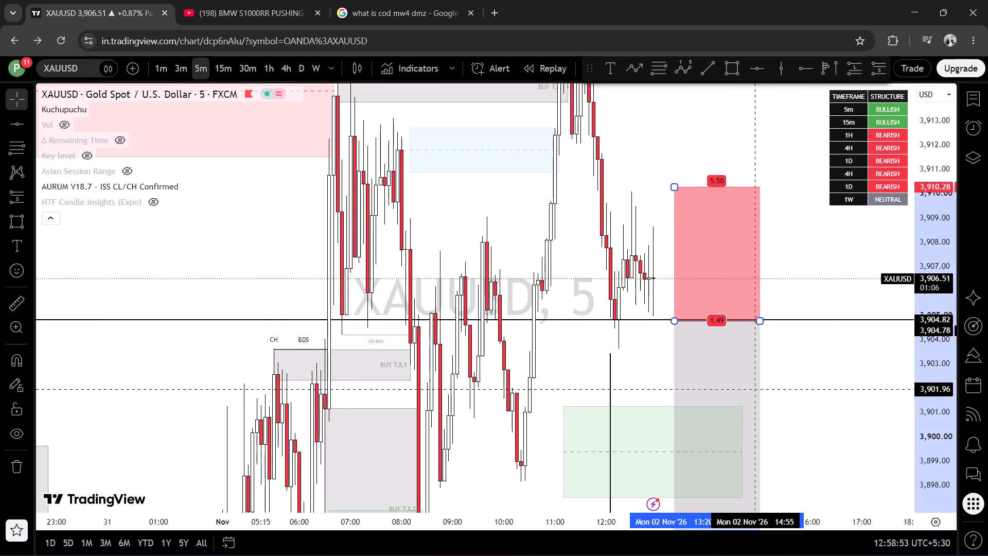
Raise the short position's stop level to 3,910.68.
scroll(850, 413, up, 6)
drag(932, 368, 904, 432)
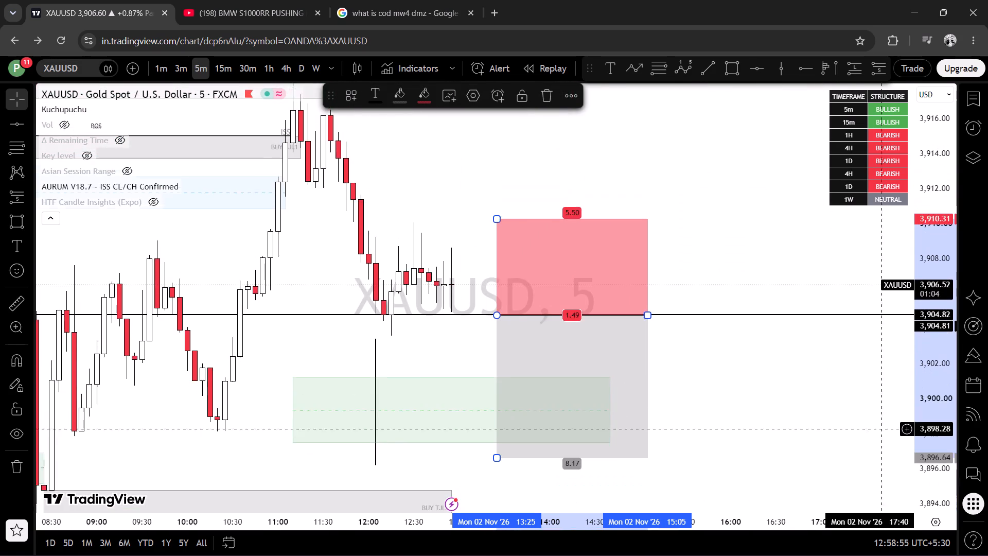
scroll(763, 416, up, 1)
drag(797, 403, 839, 418)
click(495, 230)
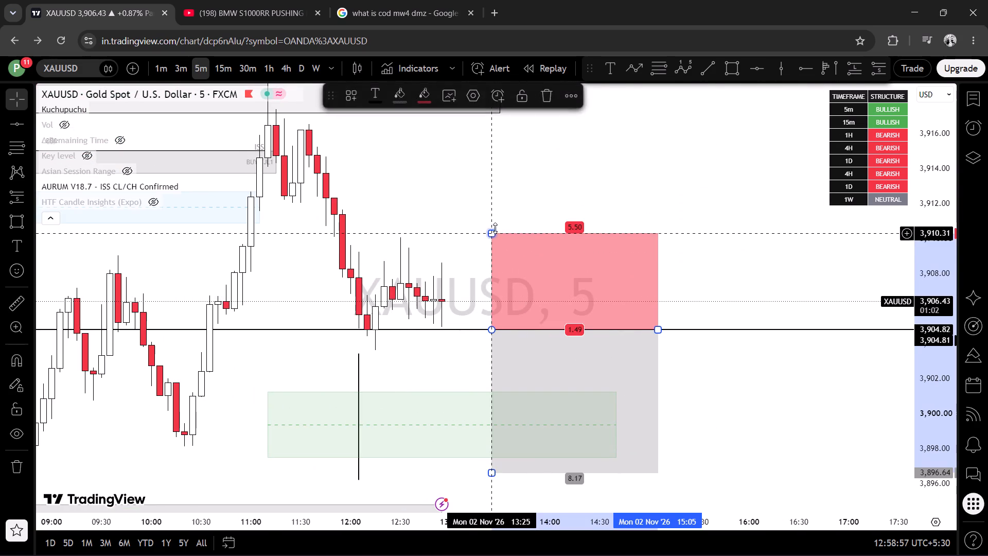
Move the vertical trend line to about 12:25 so it extends down from the horizontal line to about 3,897.6.
scroll(771, 489, down, 3)
drag(807, 414, 749, 380)
scroll(737, 378, down, 2)
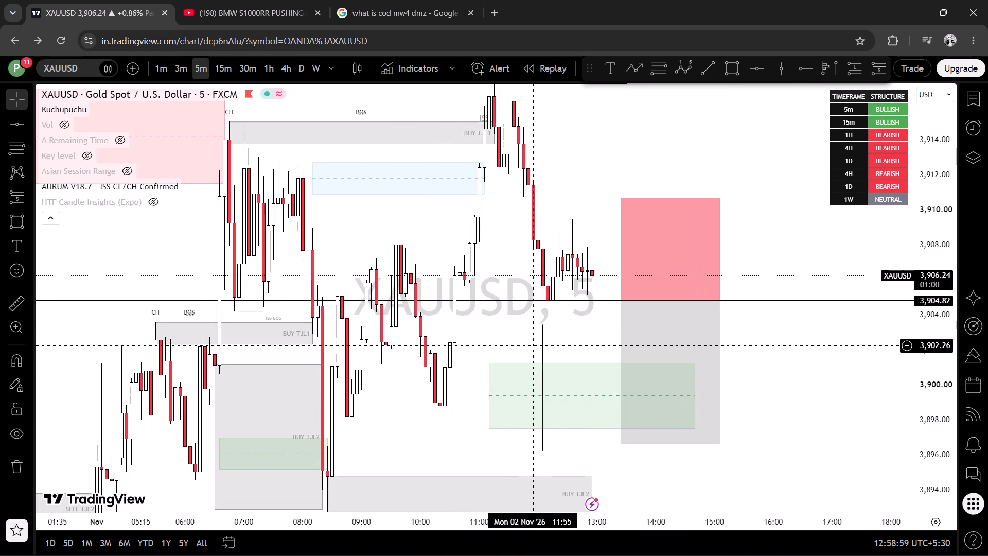
drag(541, 346, 561, 323)
Set the short position's target to about 3,897.6, level with the lower end of the vertical trend line.
drag(819, 366, 840, 376)
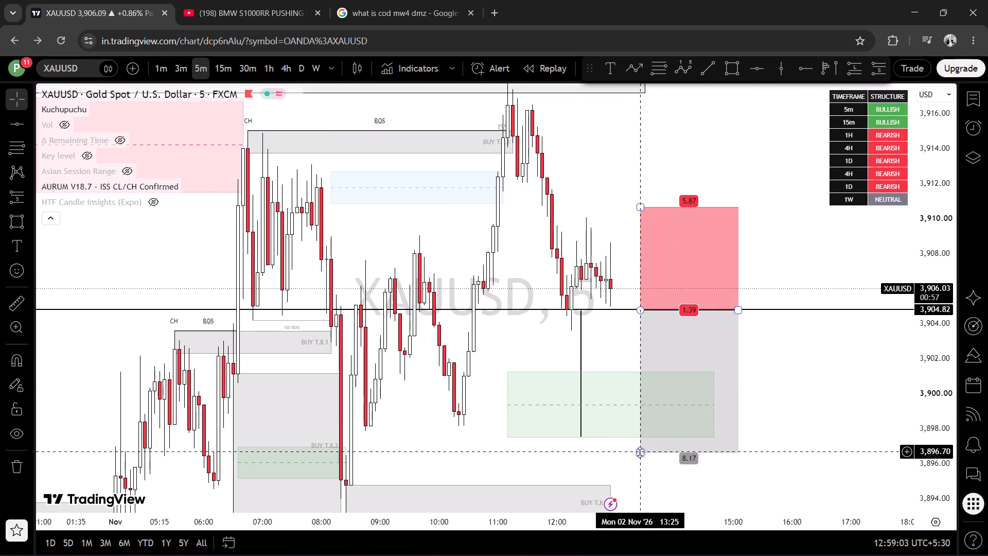
drag(640, 452, 650, 435)
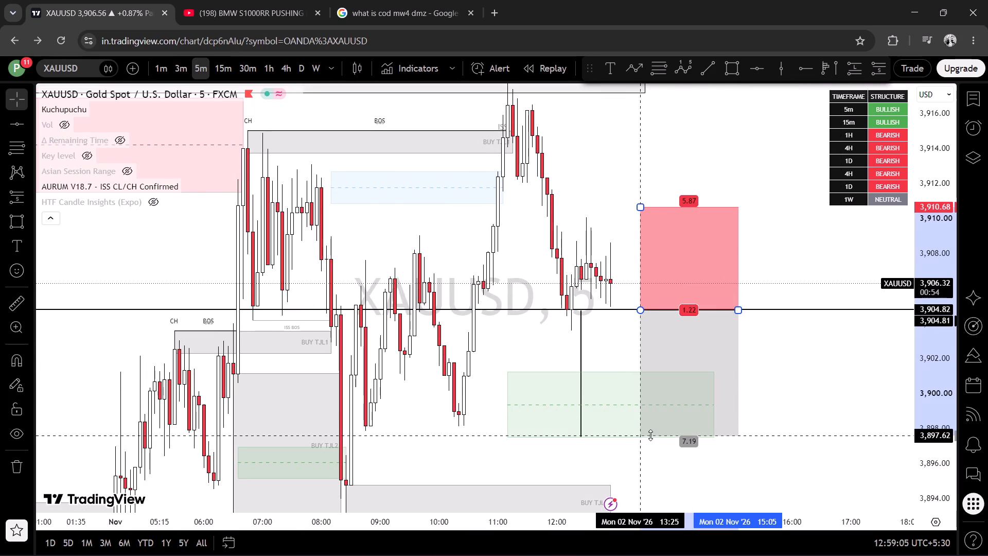
Lower the short position's target to about 3,896.30, below the green zone and the lower end of the vertical trend line.
drag(650, 435, 652, 437)
click(898, 416)
scroll(897, 412, down, 1)
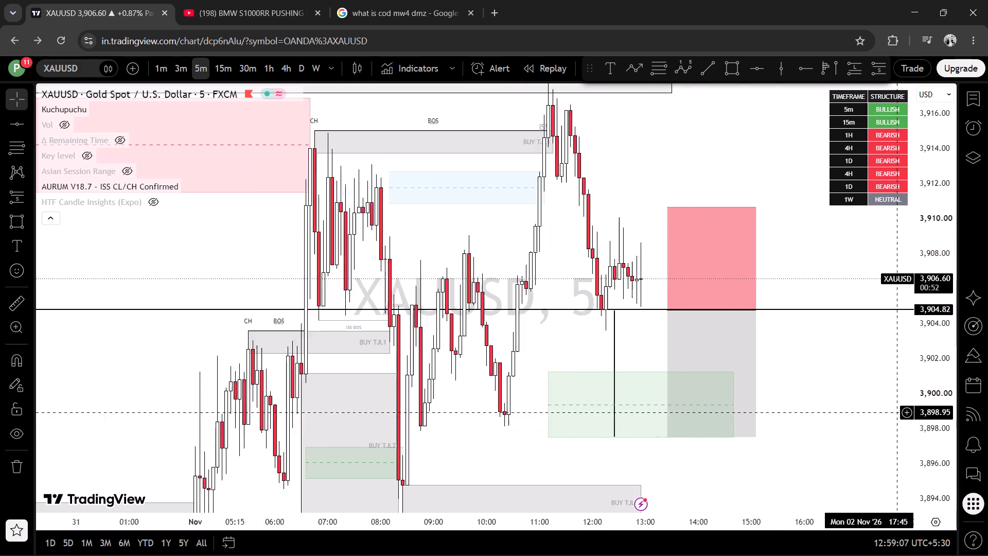
scroll(897, 412, down, 1)
scroll(876, 390, up, 3)
drag(848, 391, 788, 363)
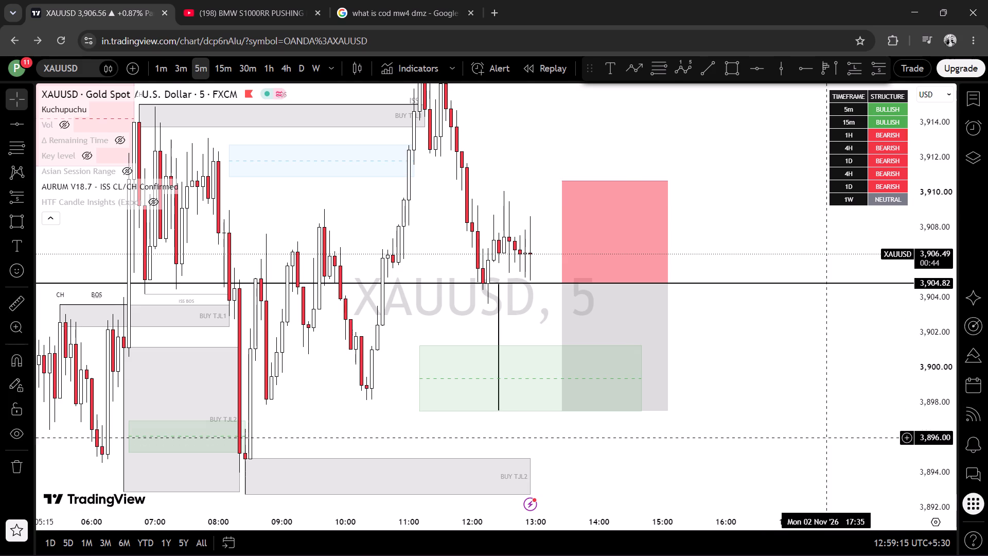
click(619, 371)
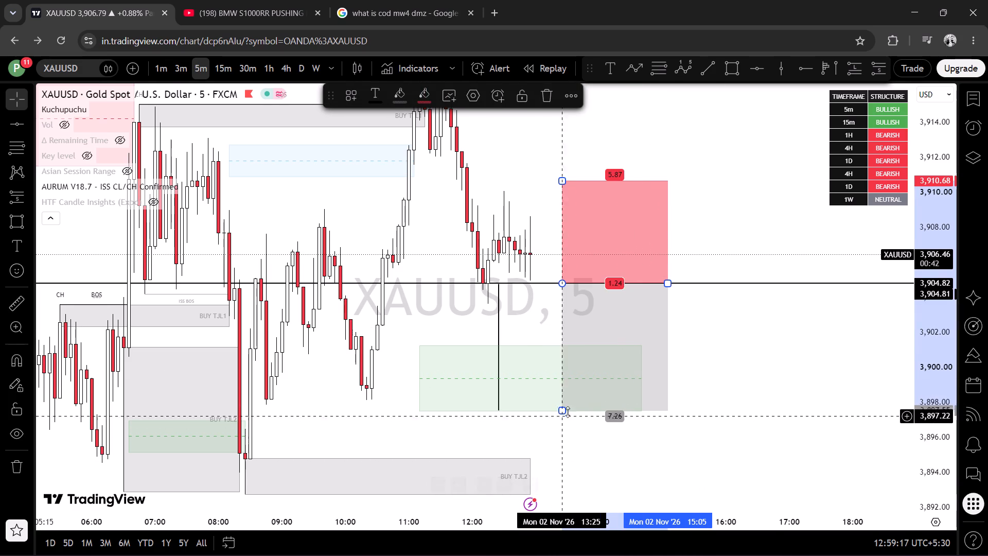
drag(562, 412, 567, 433)
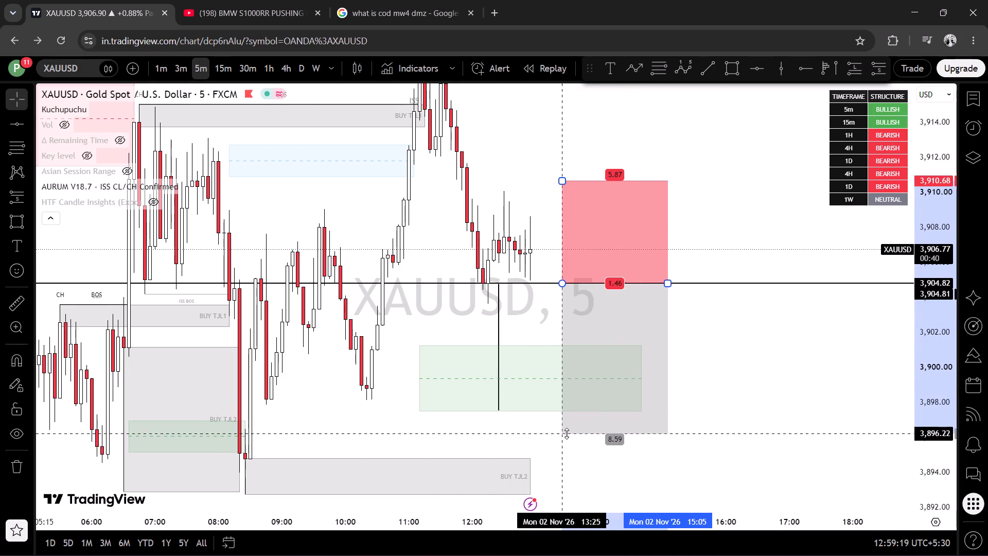
drag(567, 433, 568, 429)
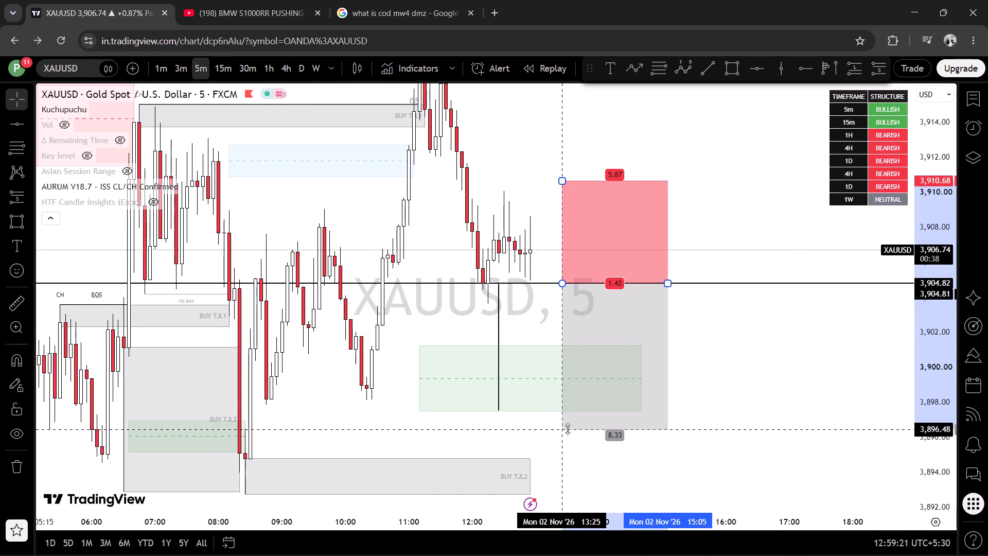
drag(568, 429, 571, 429)
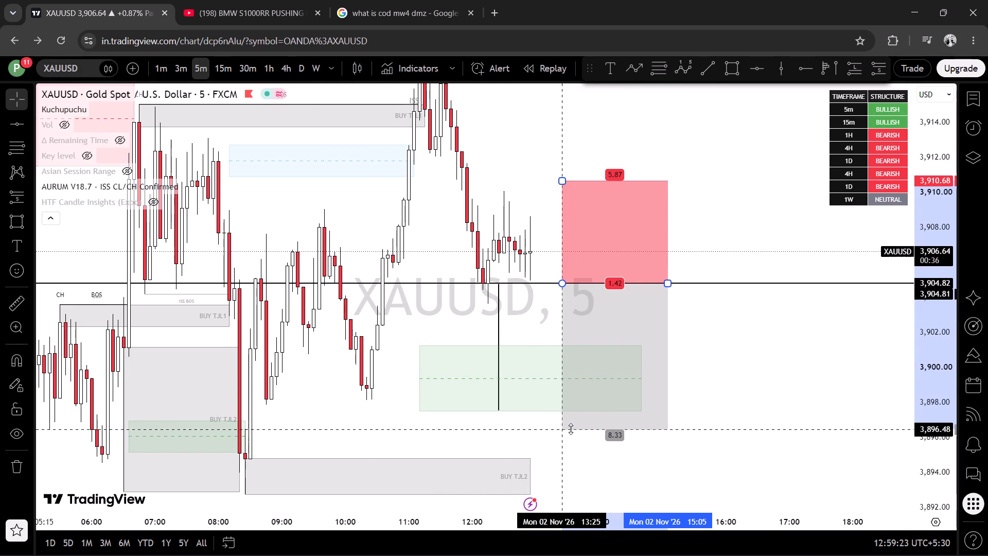
drag(571, 429, 573, 431)
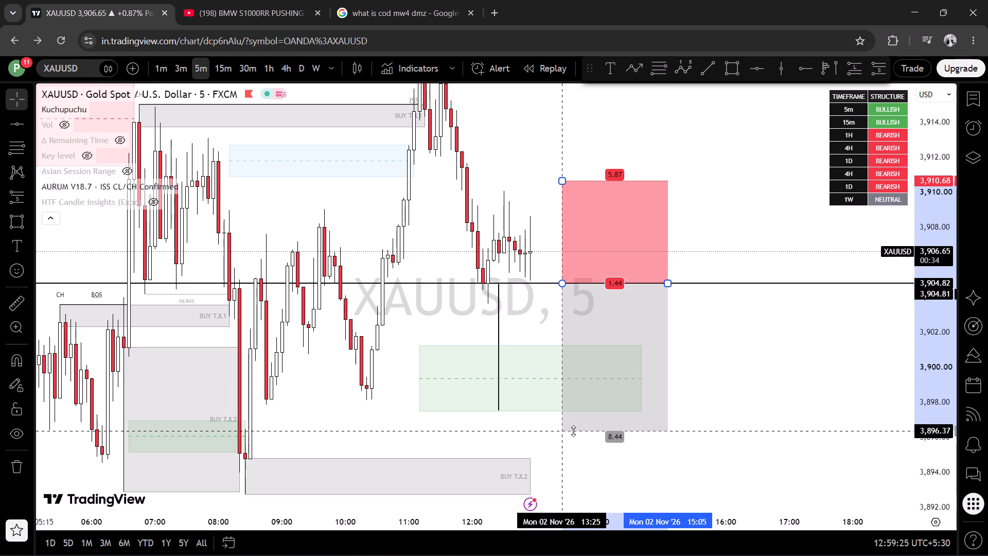
drag(573, 431, 572, 432)
Examine the short position's entry, stop and target against the recent candles and marked zones on the 5-minute chart.
scroll(785, 325, down, 3)
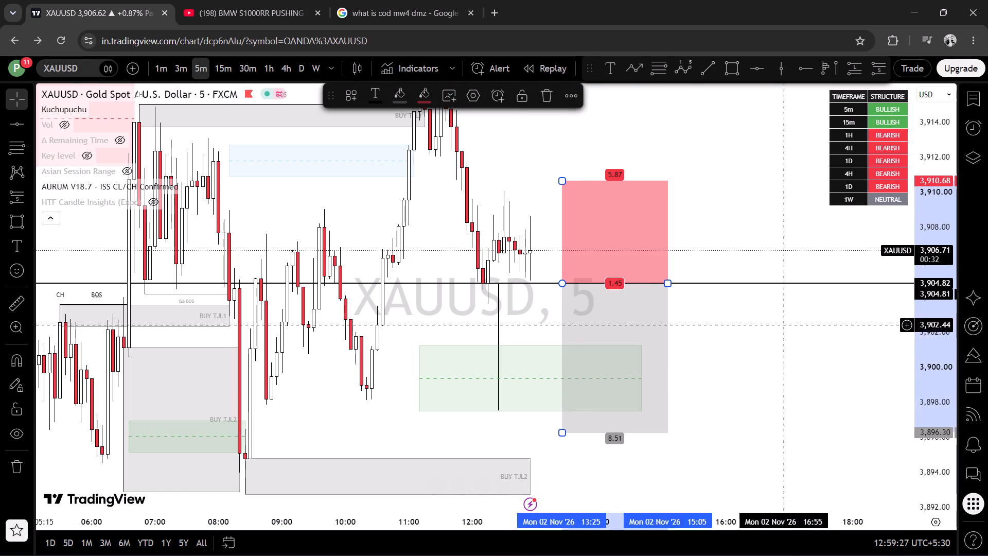
scroll(785, 325, down, 2)
scroll(733, 355, up, 4)
drag(817, 404, 843, 425)
scroll(850, 434, up, 3)
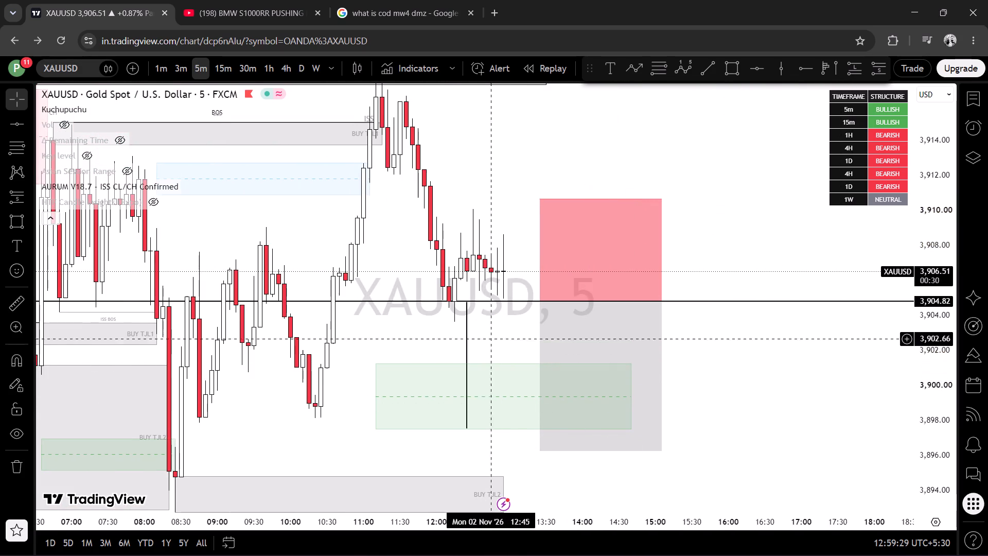
drag(514, 319, 572, 319)
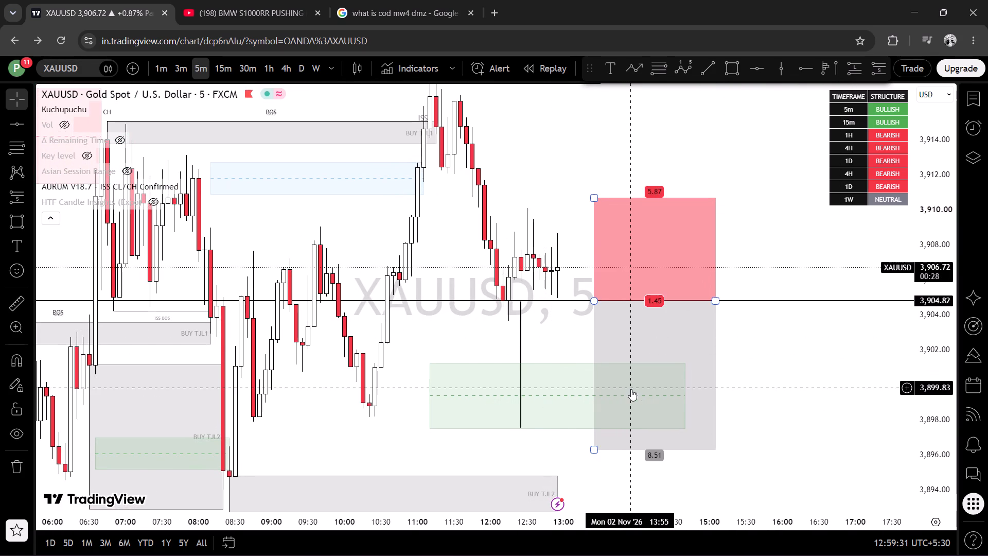
drag(574, 323, 593, 330)
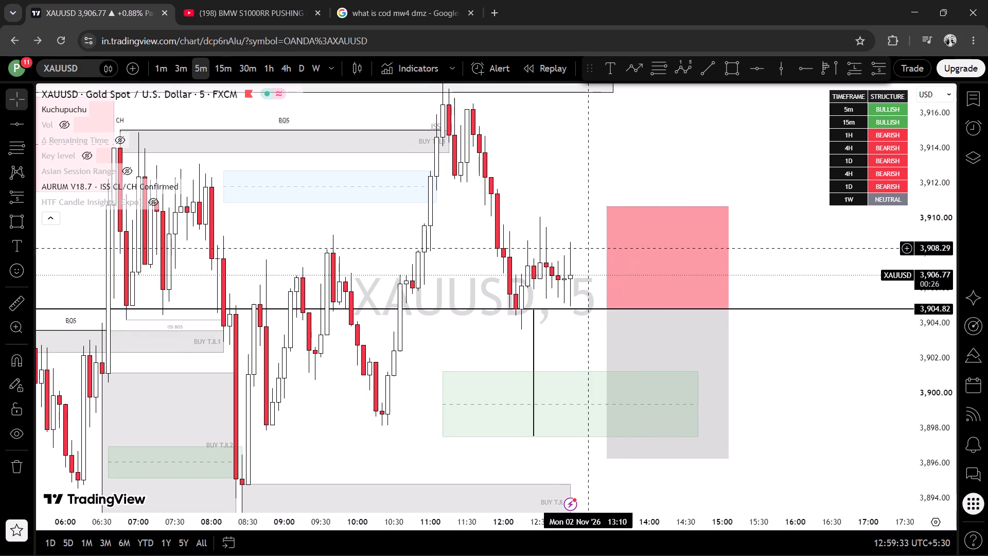
click(608, 207)
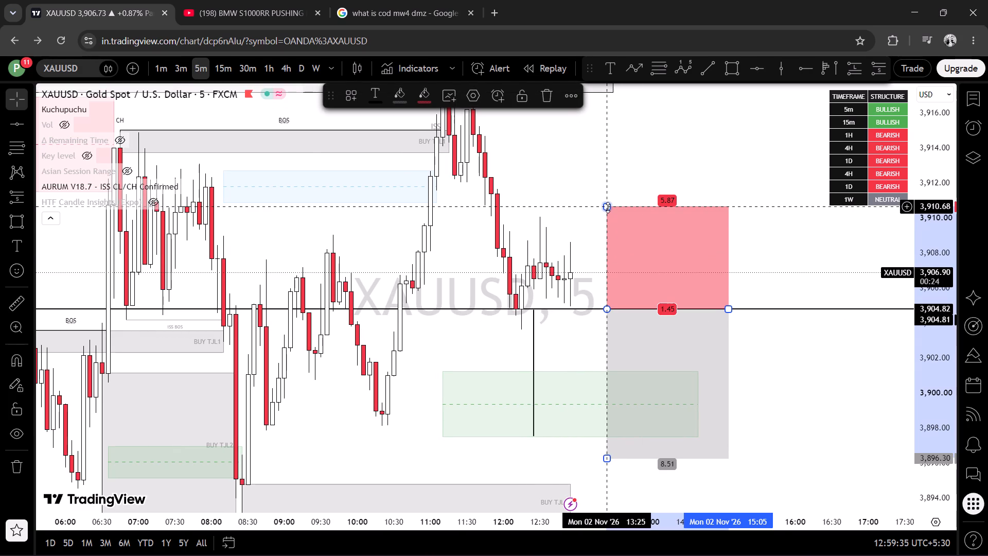
scroll(588, 252, down, 3)
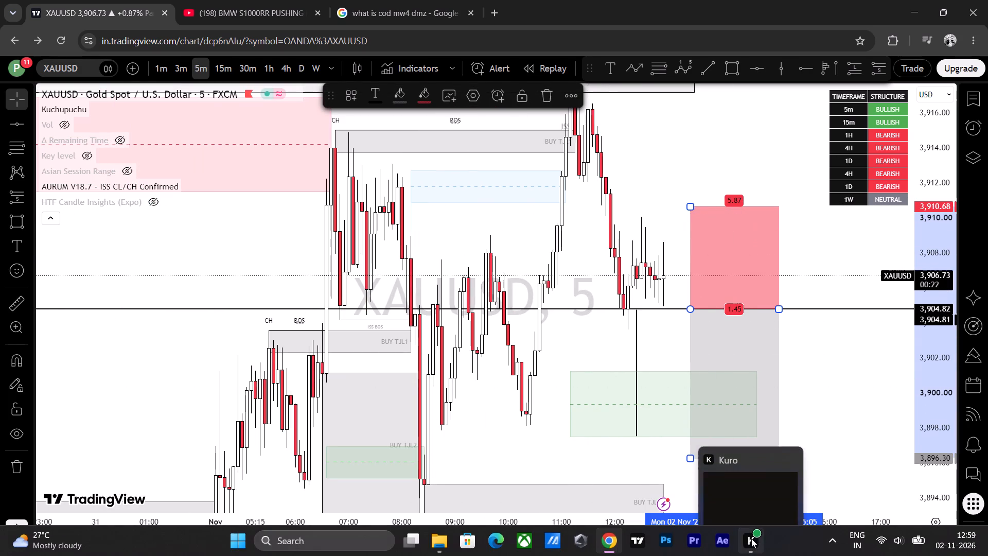
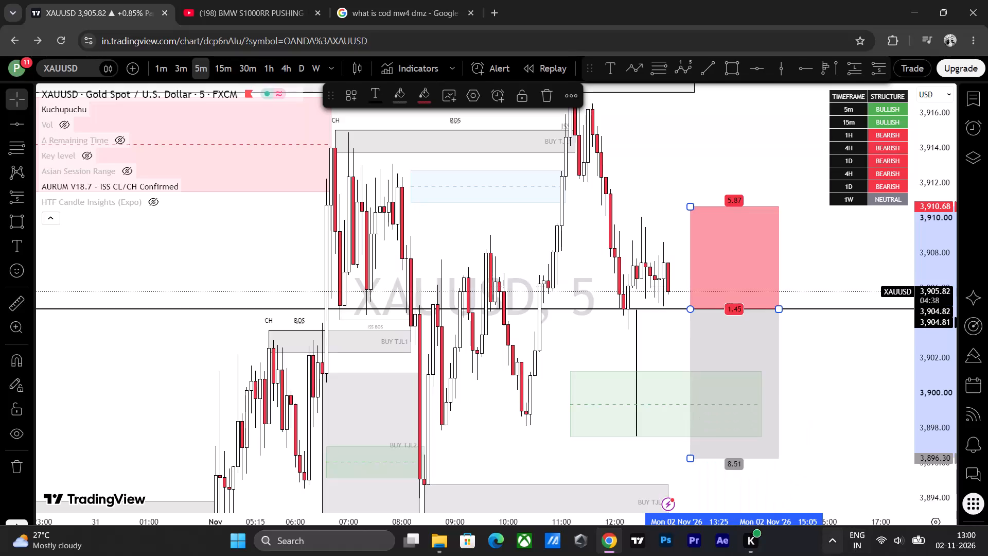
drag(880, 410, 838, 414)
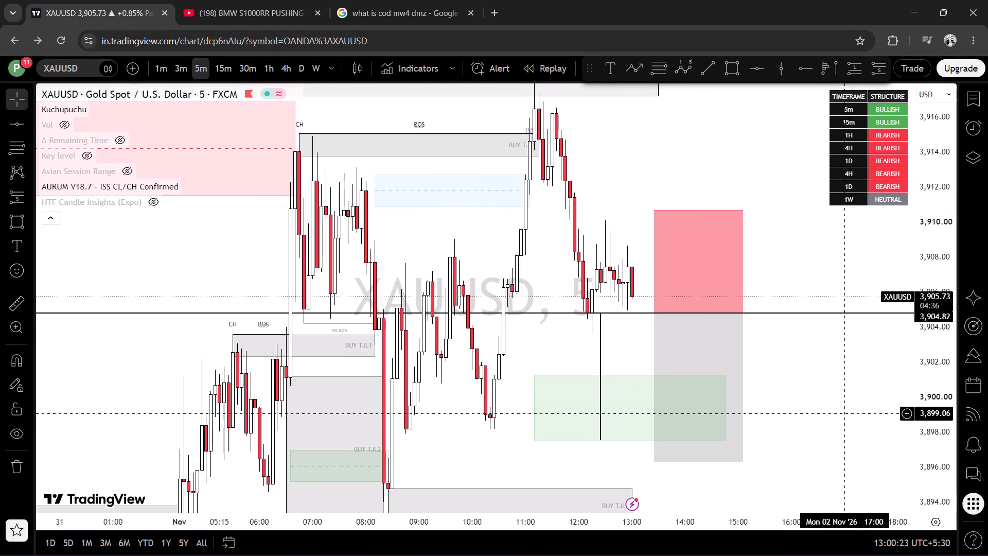
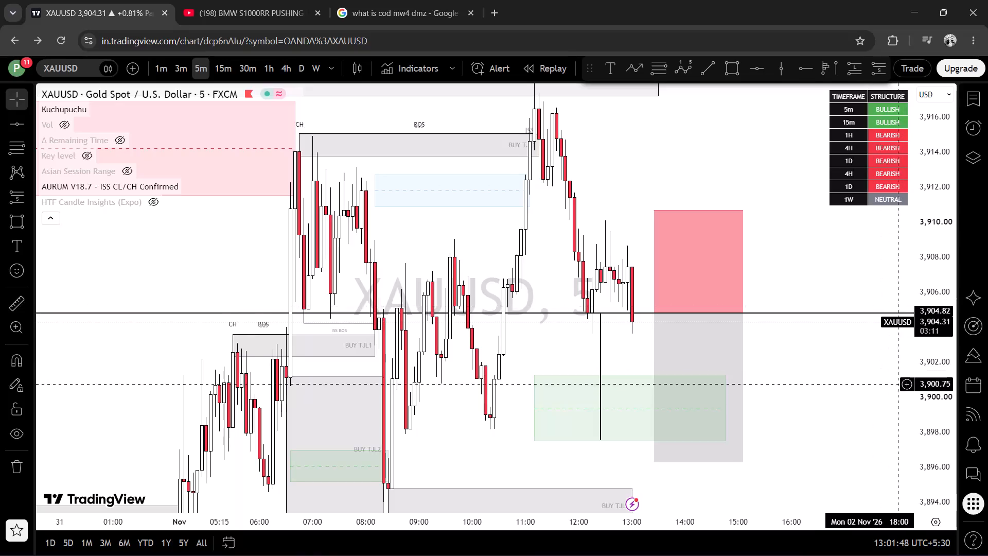
Examine the latest XAUUSD 5-minute candles around the short position's entry line and the green zone below it.
drag(891, 392, 902, 373)
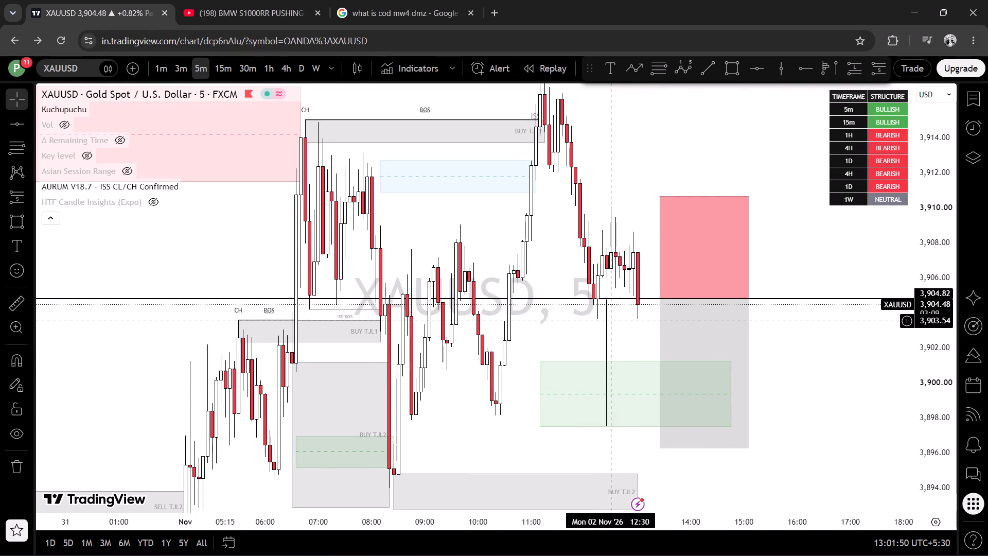
scroll(802, 348, up, 1)
drag(814, 381, 837, 374)
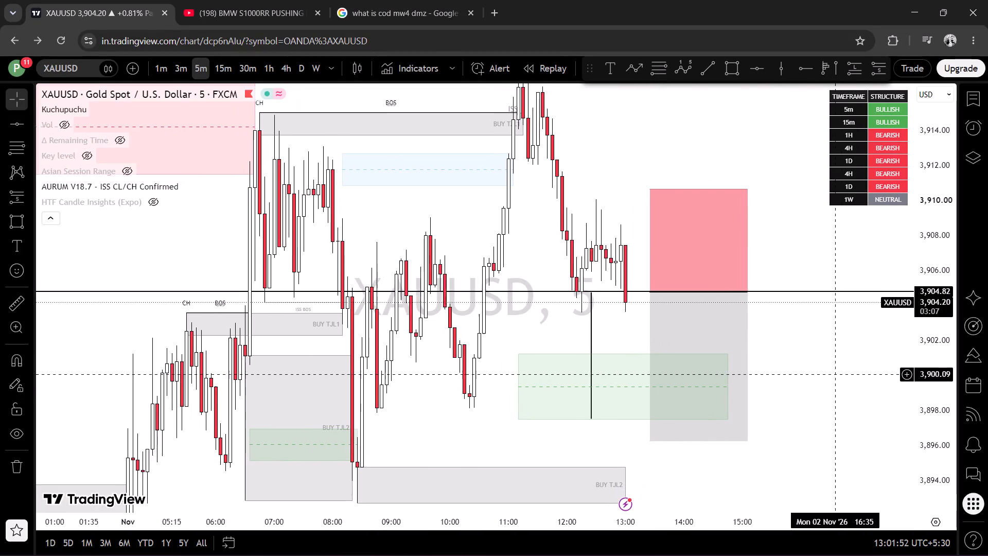
drag(837, 374, 840, 371)
drag(832, 385, 881, 341)
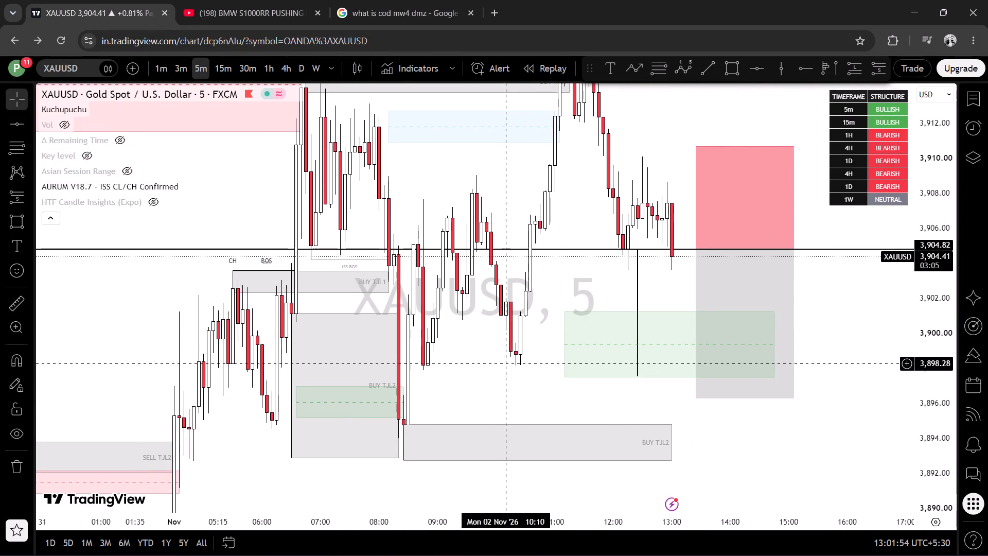
scroll(946, 411, down, 1)
scroll(886, 320, down, 4)
drag(895, 343, 788, 427)
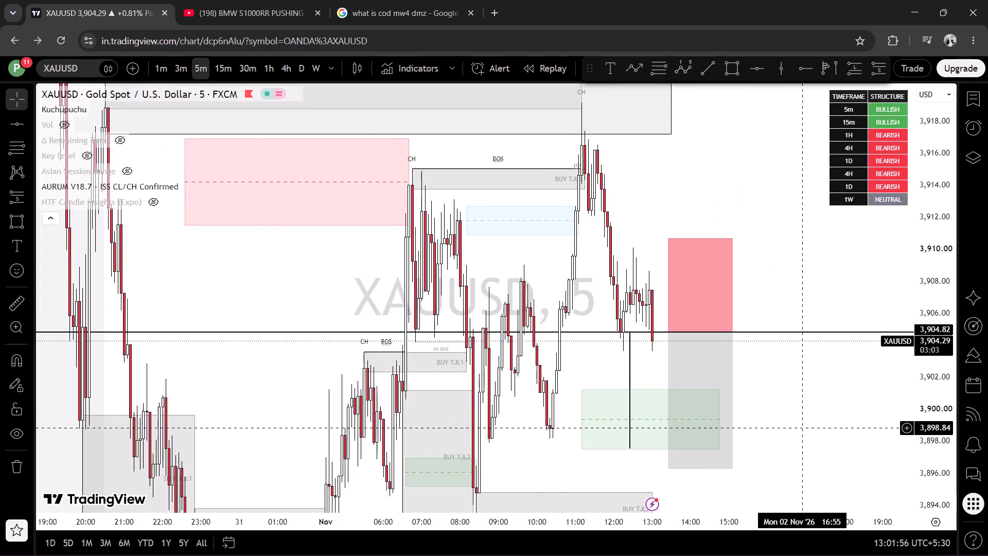
scroll(837, 413, down, 4)
scroll(870, 410, up, 4)
drag(838, 421, 880, 418)
scroll(876, 419, up, 1)
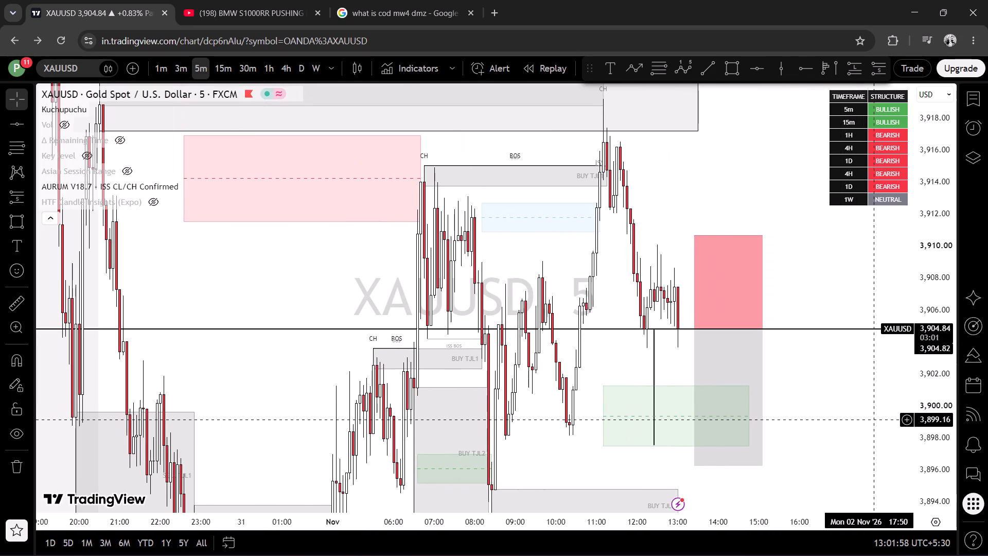
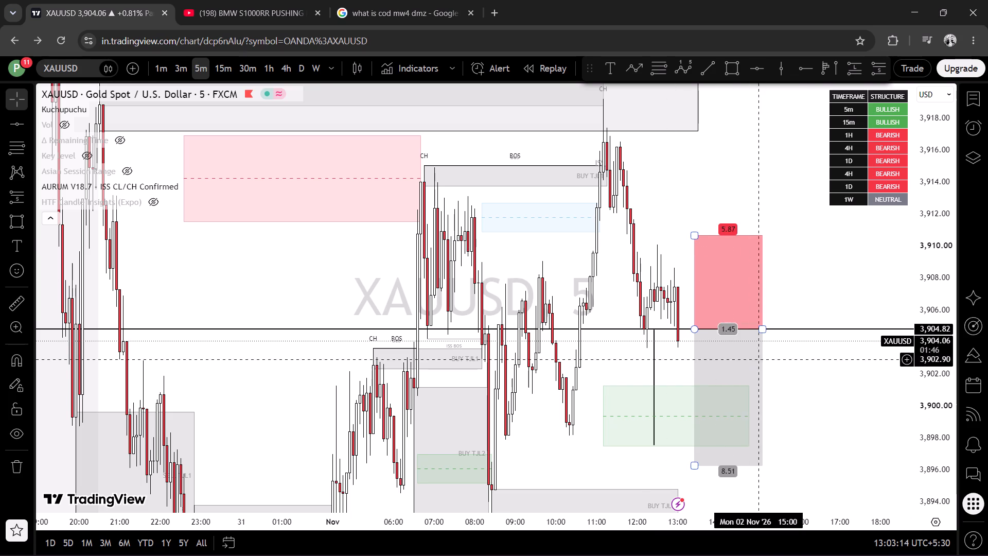
Draw a horizontal line at about 3,910.54, along the top of the short position's red stop zone.
drag(920, 416, 886, 395)
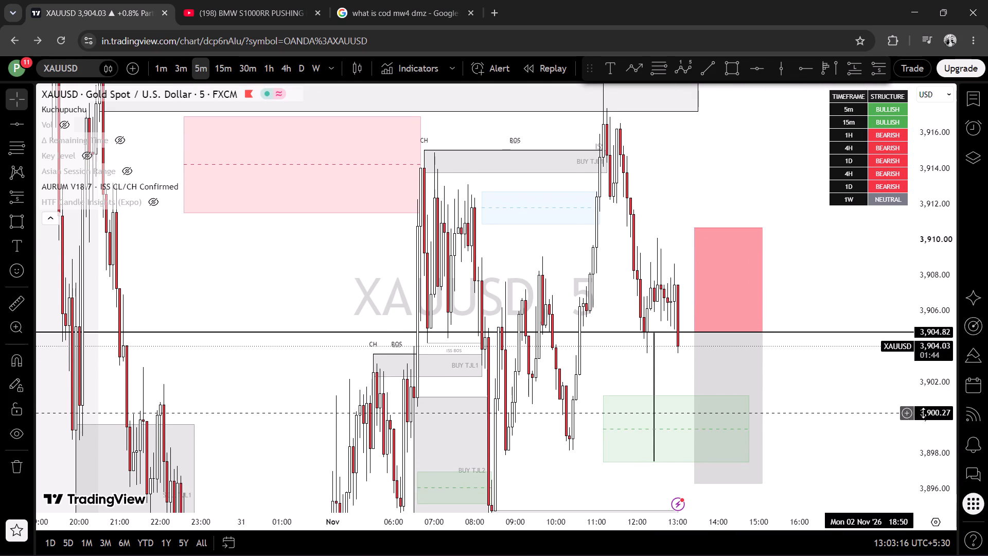
drag(936, 418, 936, 429)
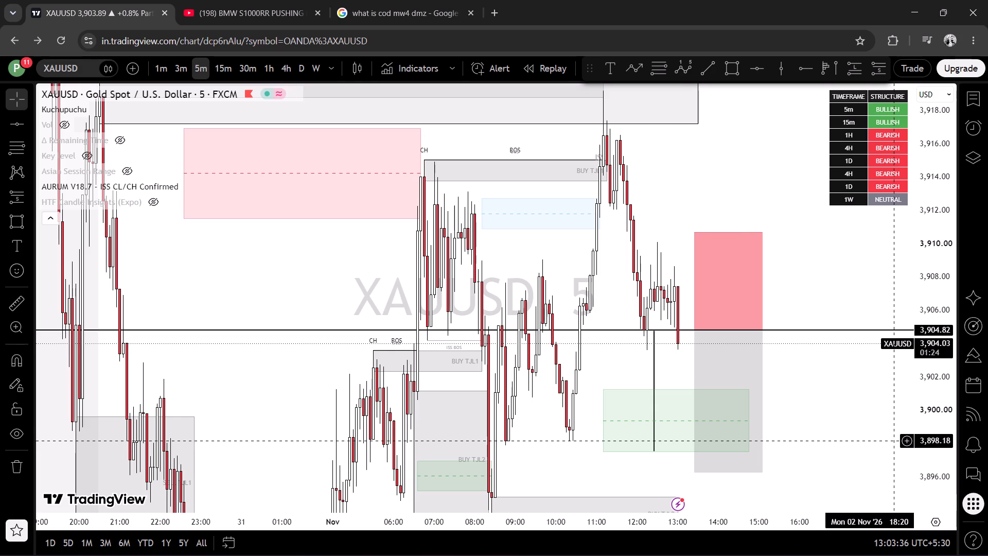
click(757, 370)
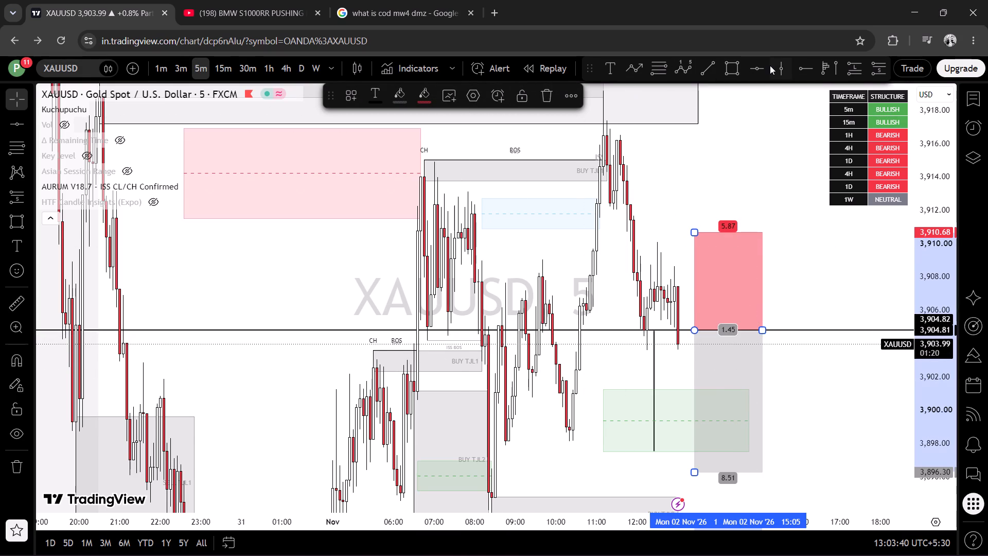
click(759, 65)
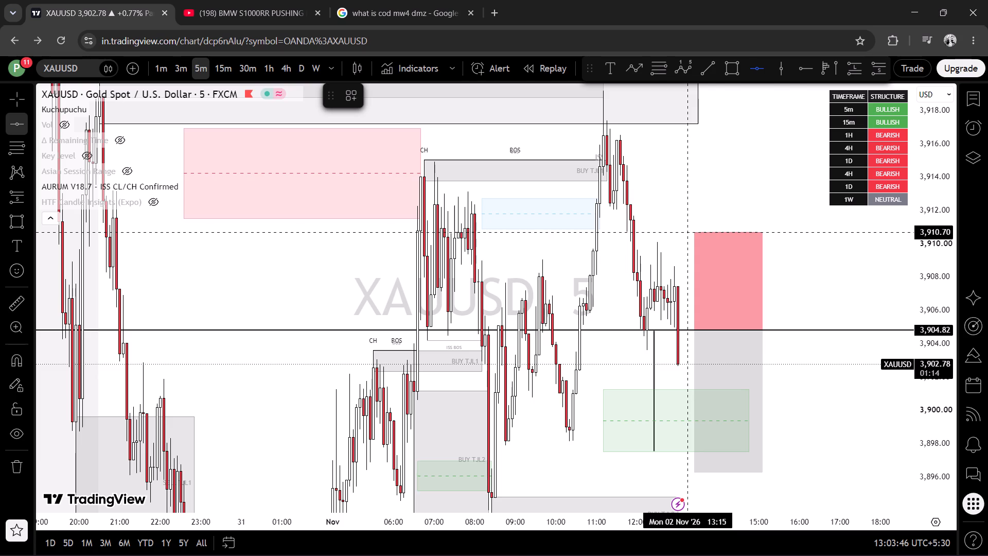
click(684, 235)
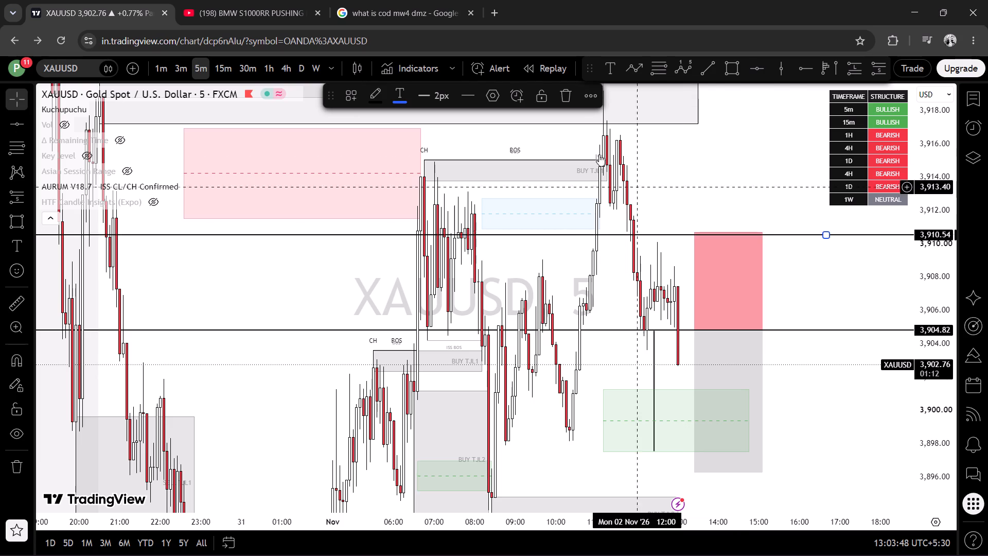
Delete the short position drawing from the chart.
click(699, 241)
click(551, 92)
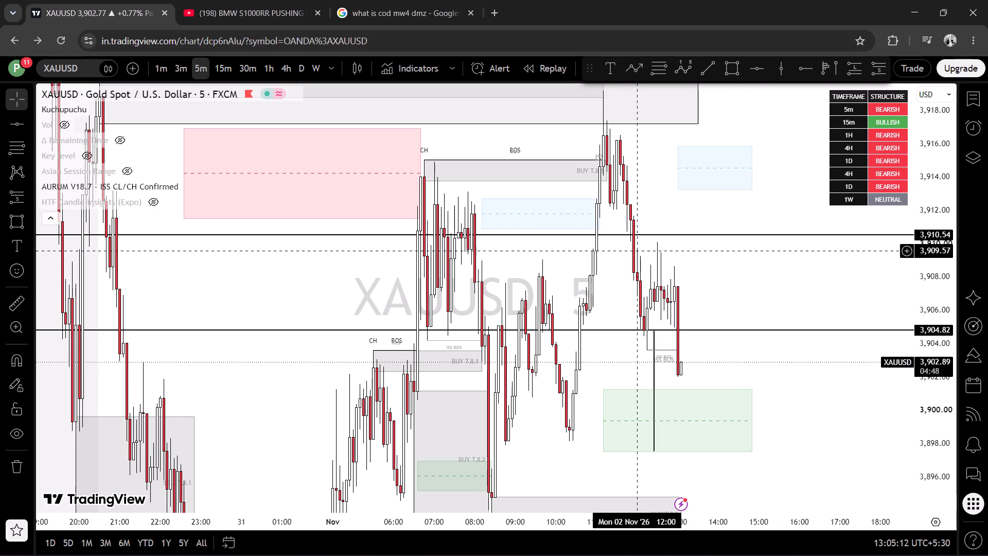
Examine XAUUSD price structure on the 1-hour, 4-hour and 15-minute timeframes, ending back on the 5-minute chart.
scroll(648, 49, up, 1)
scroll(709, 358, up, 2)
drag(694, 314, 661, 331)
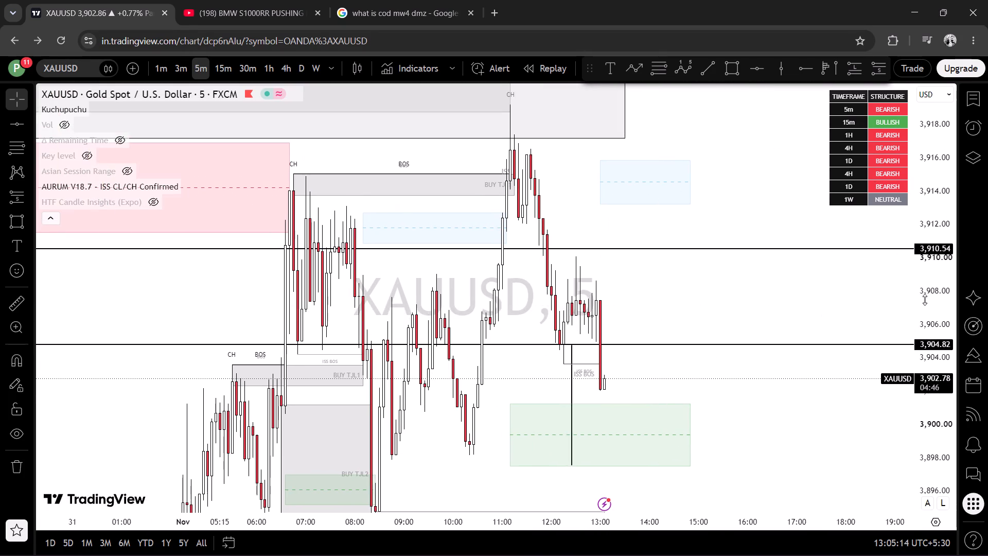
drag(924, 302, 917, 329)
scroll(862, 354, down, 4)
scroll(801, 420, up, 4)
drag(787, 390, 768, 402)
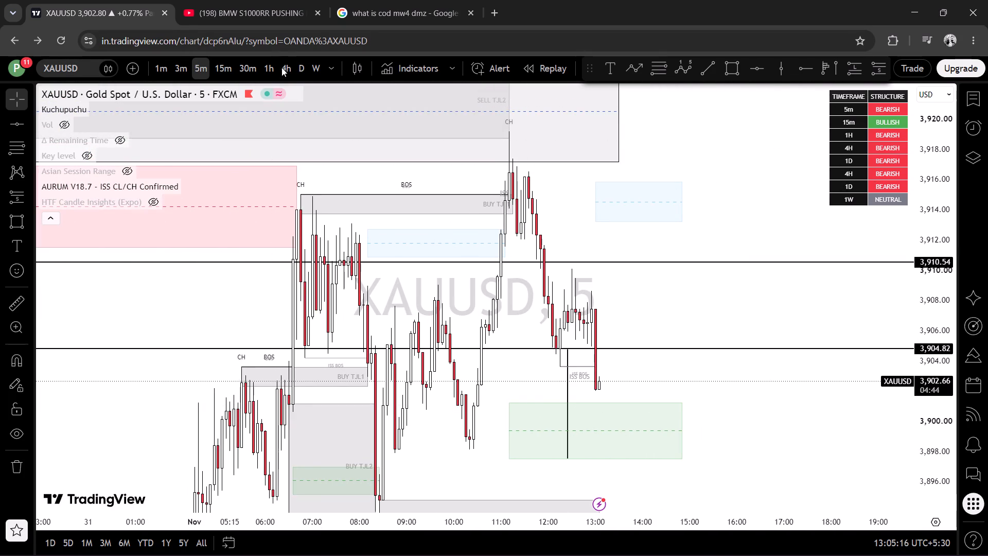
click(272, 65)
drag(940, 321, 940, 521)
scroll(757, 486, up, 5)
click(290, 69)
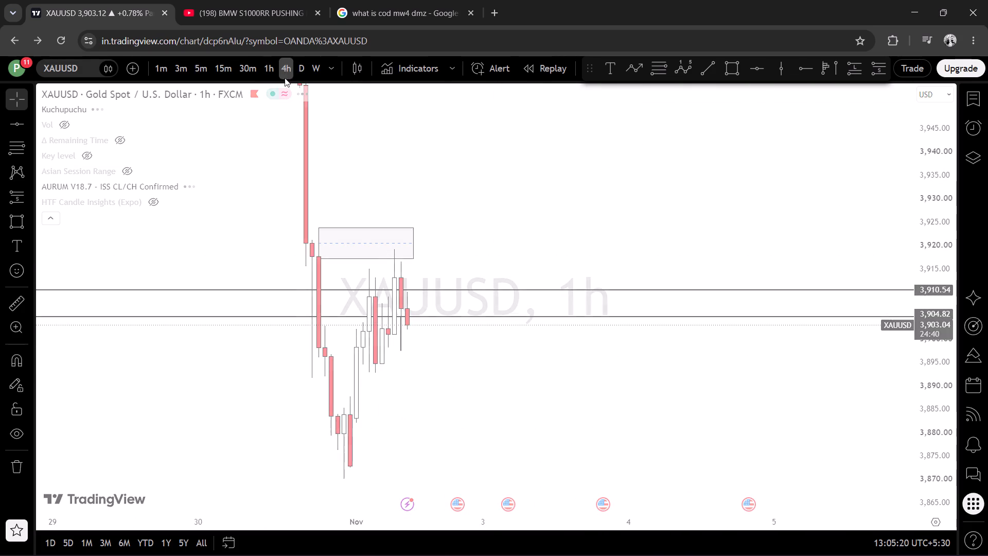
click(228, 68)
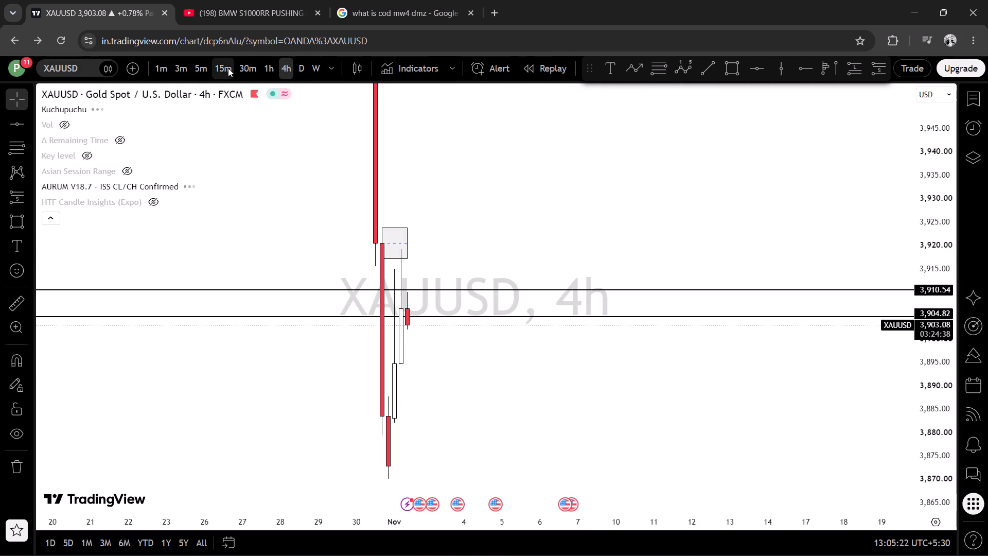
scroll(485, 240, down, 3)
drag(938, 407, 926, 296)
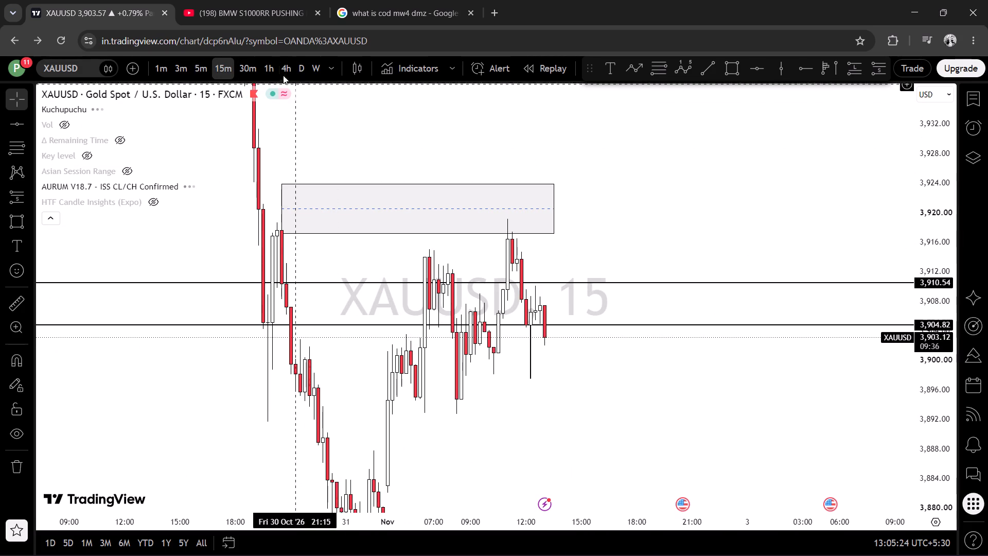
click(204, 62)
drag(928, 410, 870, 213)
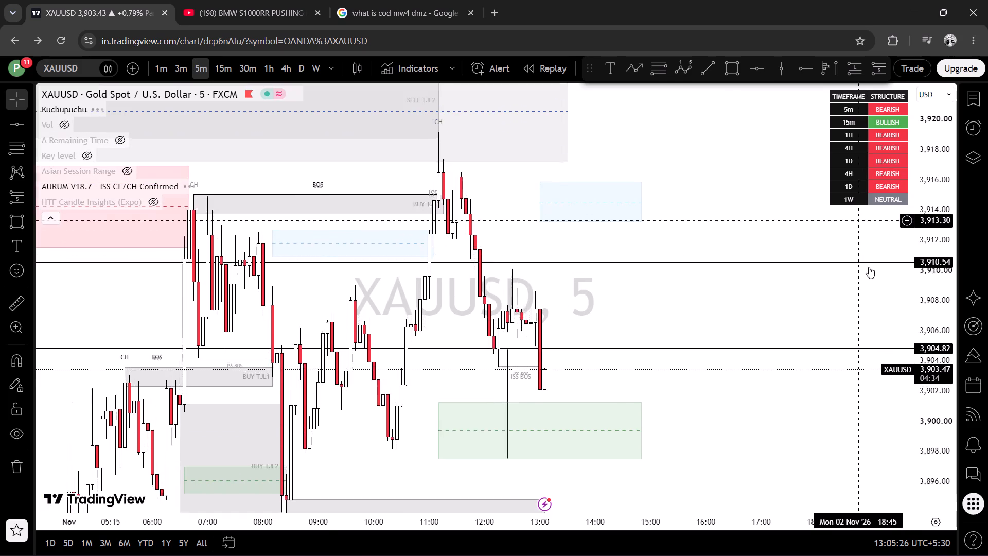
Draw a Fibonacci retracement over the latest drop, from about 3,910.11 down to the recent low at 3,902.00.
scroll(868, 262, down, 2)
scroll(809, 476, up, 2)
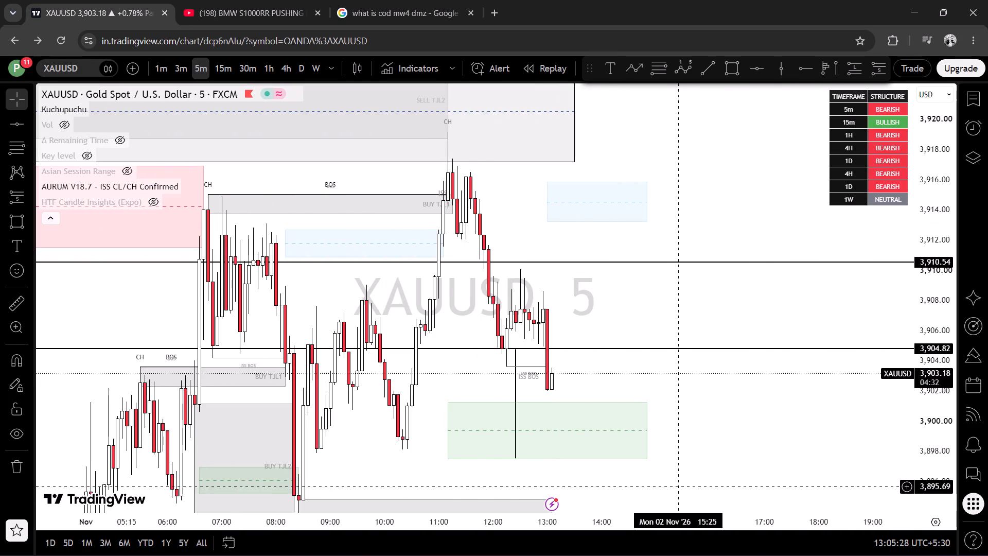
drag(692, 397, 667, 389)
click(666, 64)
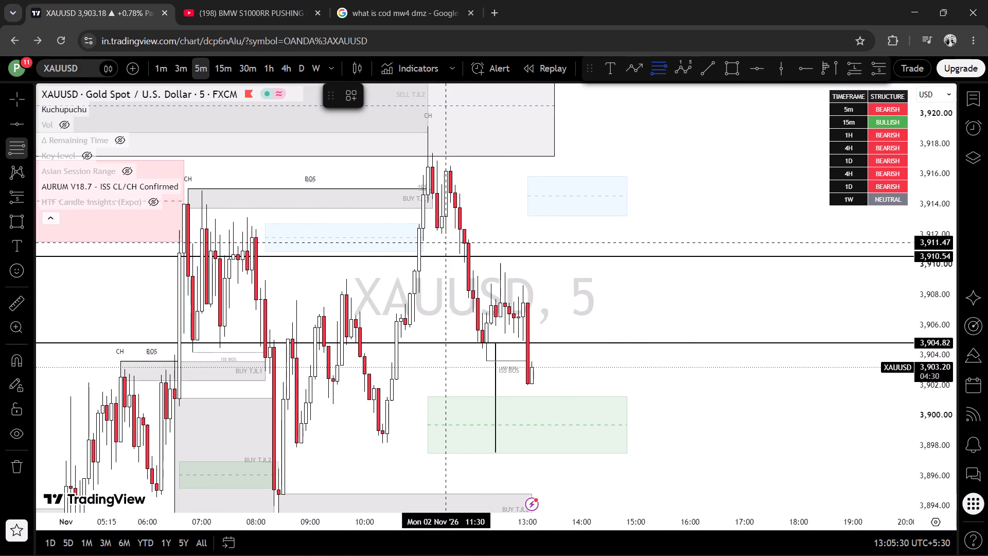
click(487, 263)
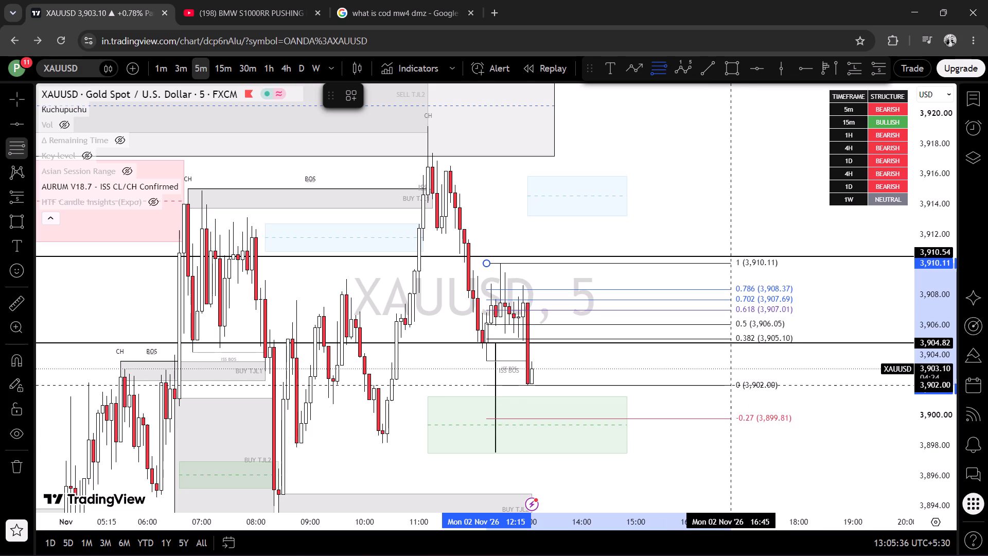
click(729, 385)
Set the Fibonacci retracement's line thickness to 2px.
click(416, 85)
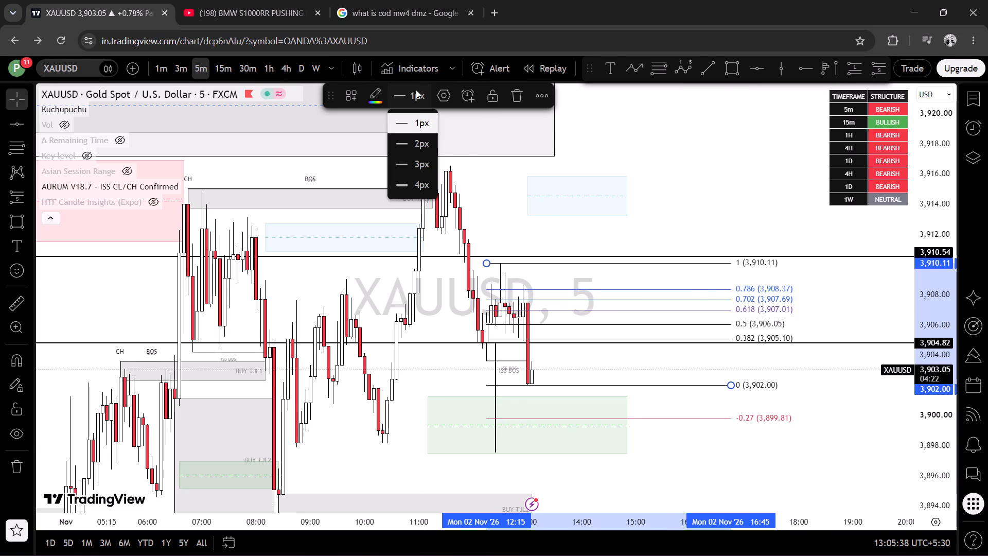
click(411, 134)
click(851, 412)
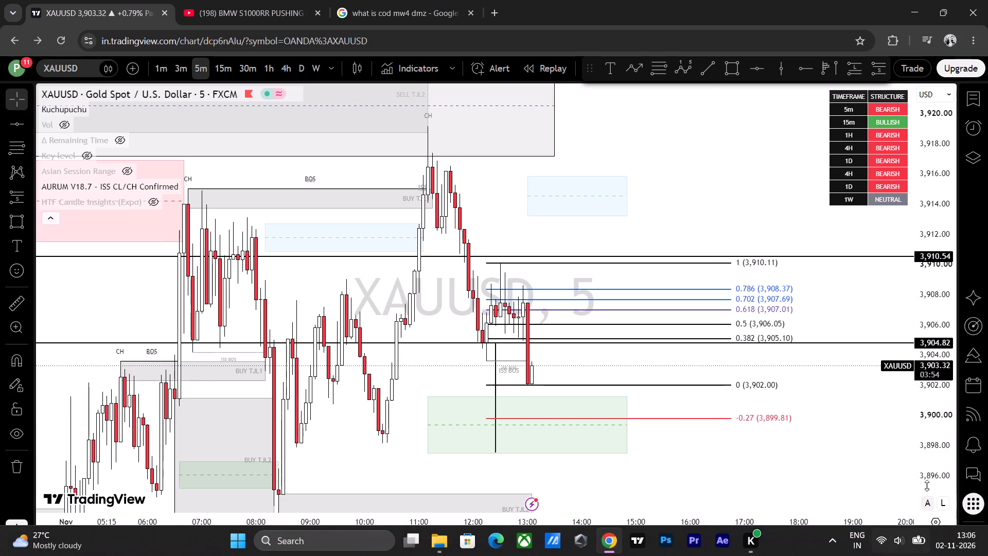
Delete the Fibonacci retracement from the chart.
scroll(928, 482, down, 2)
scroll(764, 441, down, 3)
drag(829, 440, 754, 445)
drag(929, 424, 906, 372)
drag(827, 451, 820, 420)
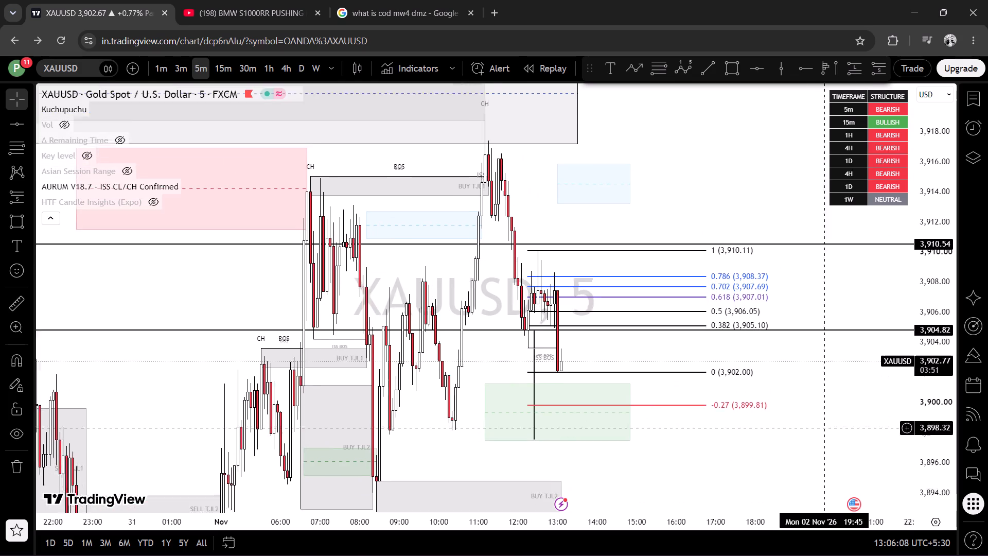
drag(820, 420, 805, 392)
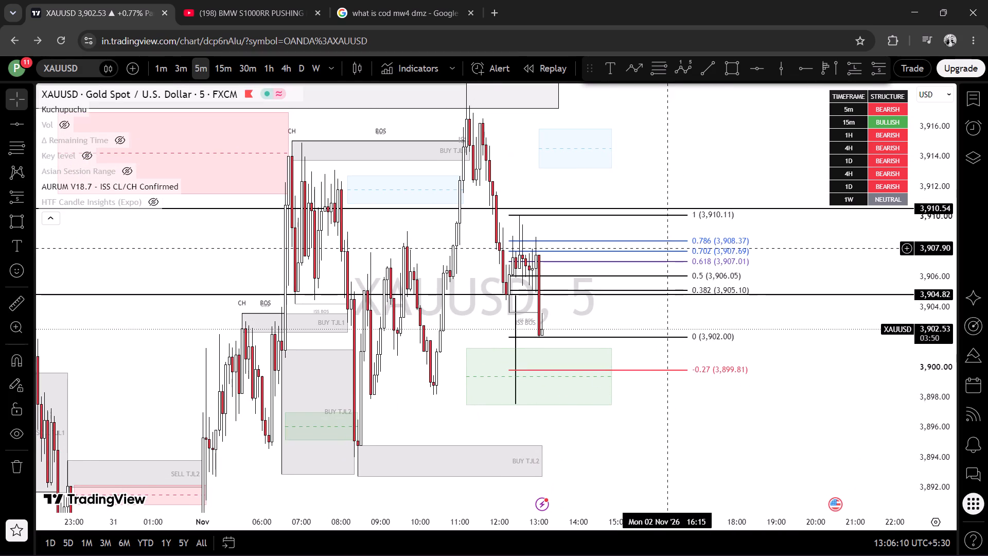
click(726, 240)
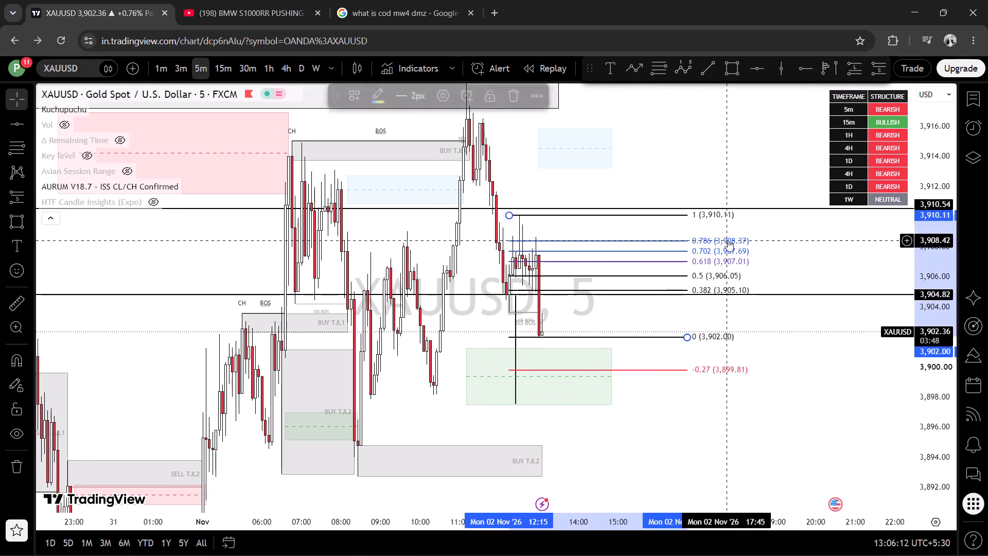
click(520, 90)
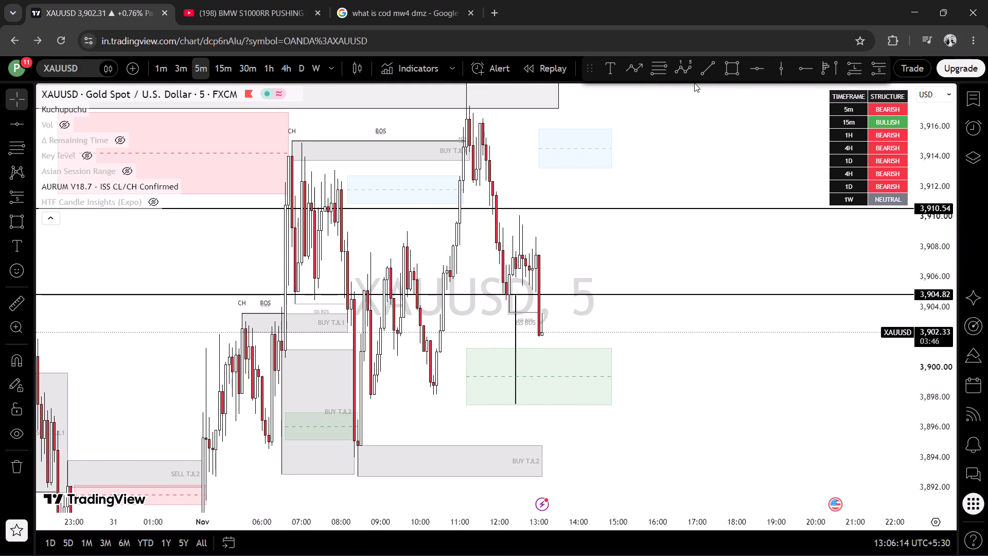
Draw a horizontal line at about 3,897.68, near the lower edge of the green zone below price.
click(751, 75)
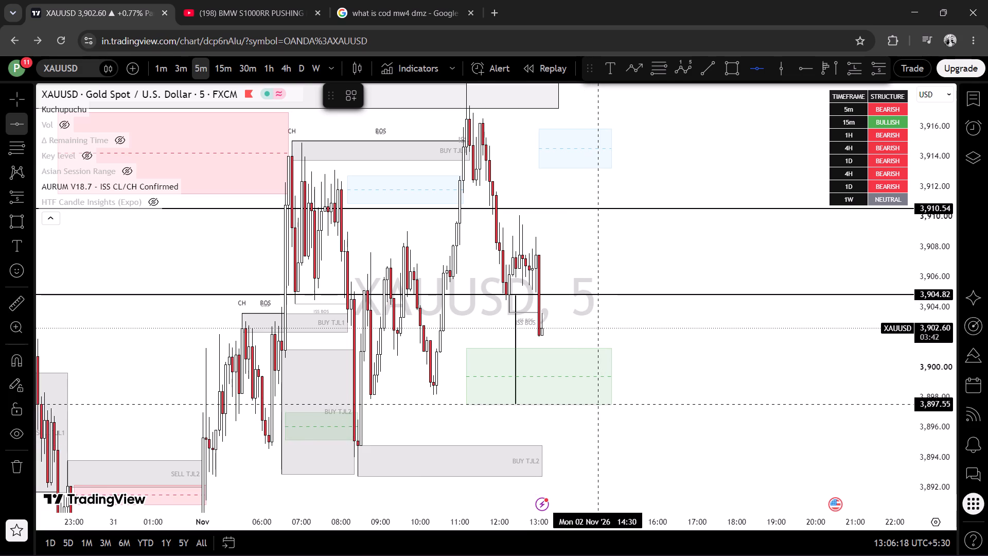
click(598, 402)
click(780, 439)
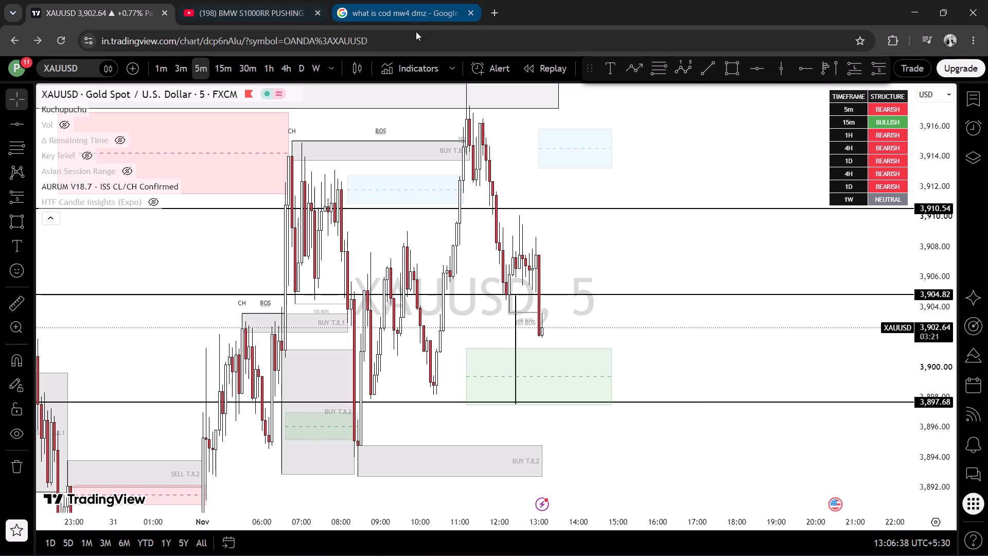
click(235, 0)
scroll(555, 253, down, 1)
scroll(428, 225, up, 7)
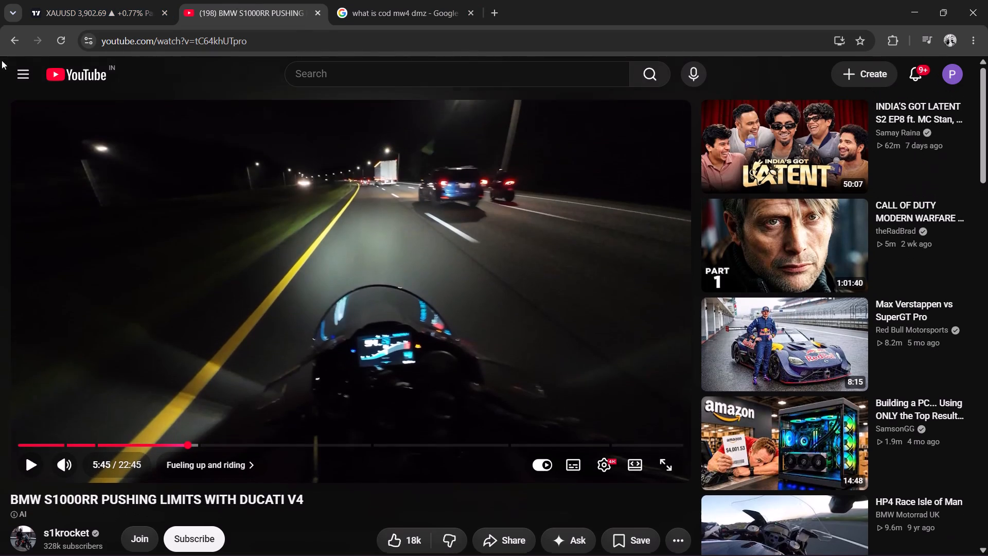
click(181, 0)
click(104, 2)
Nudge the lower horizontal line to 3,897.51 so it follows the bottom edge of the green zone.
scroll(635, 358, up, 2)
drag(686, 342, 658, 310)
scroll(672, 330, down, 3)
scroll(687, 342, up, 1)
drag(639, 306, 687, 282)
scroll(686, 298, up, 2)
drag(648, 284, 655, 289)
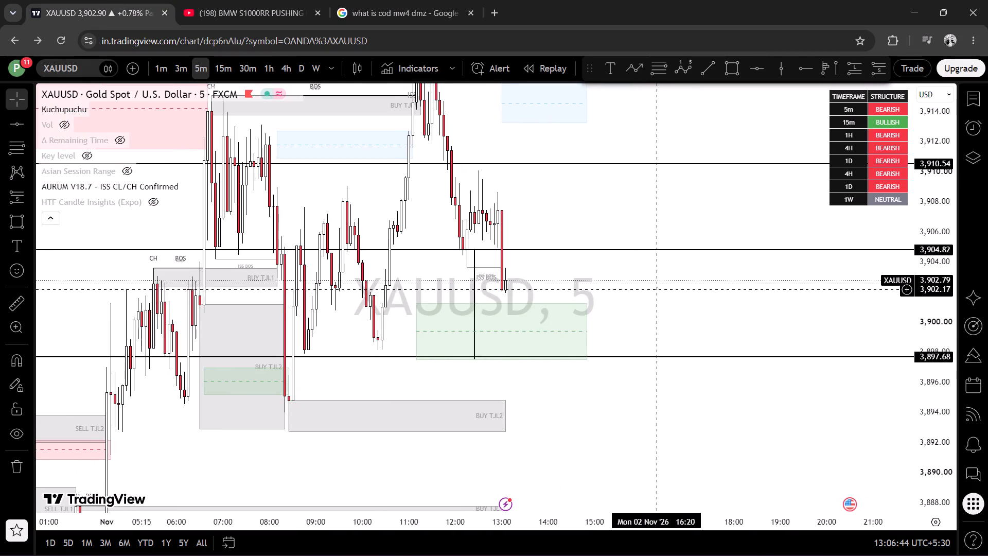
click(634, 354)
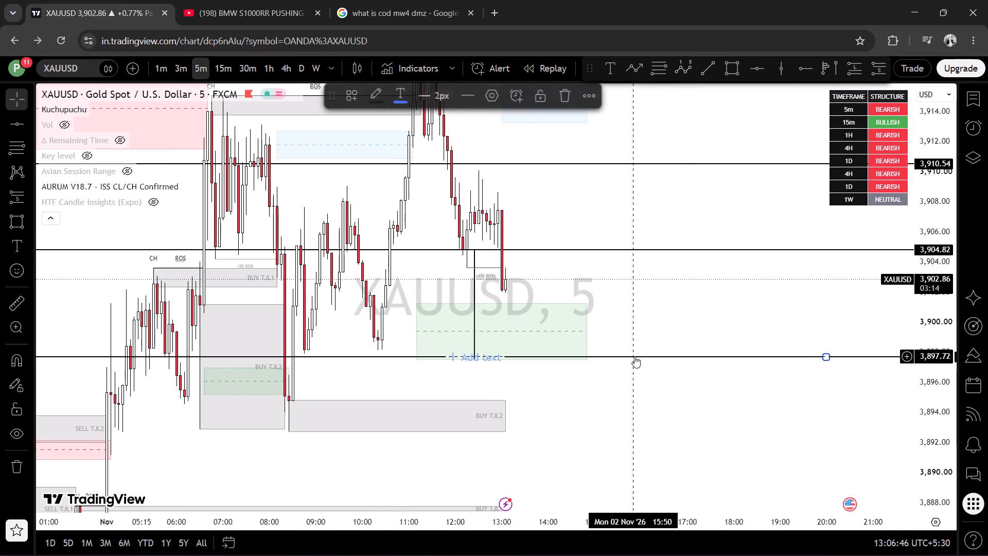
click(634, 356)
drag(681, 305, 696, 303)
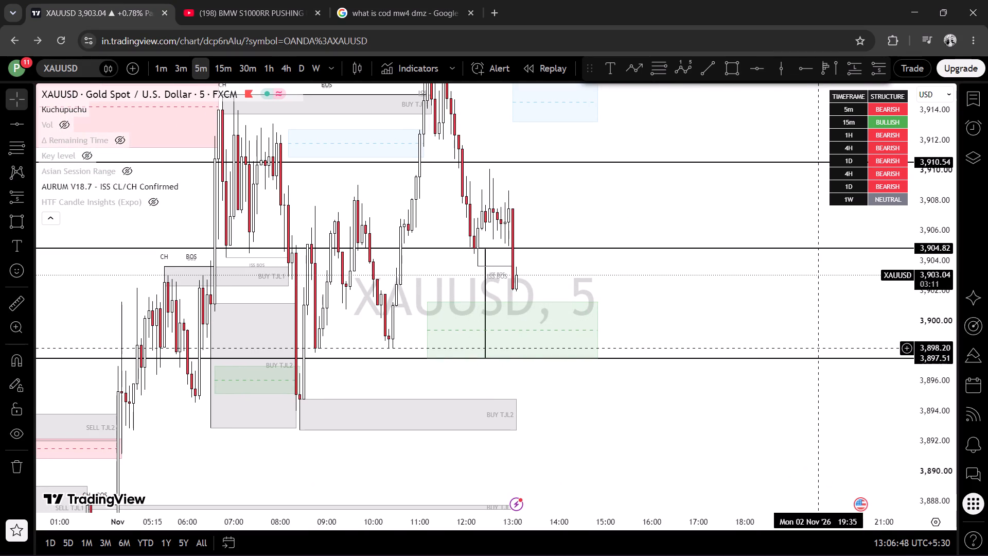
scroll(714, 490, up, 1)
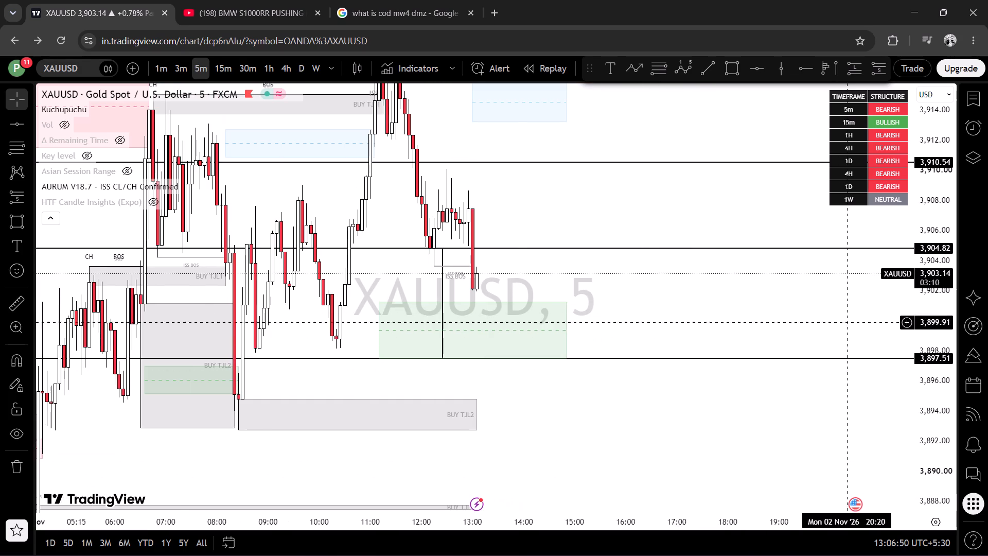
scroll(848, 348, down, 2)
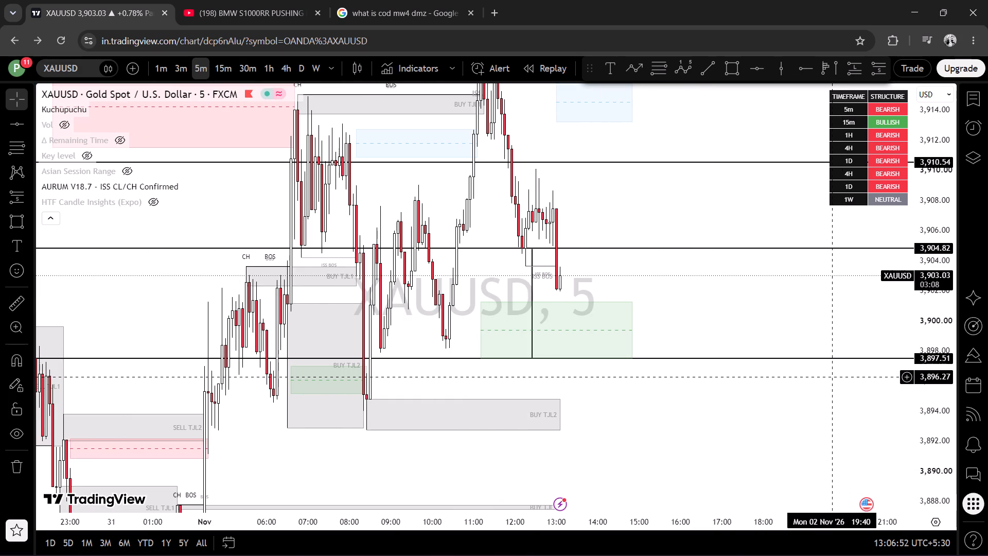
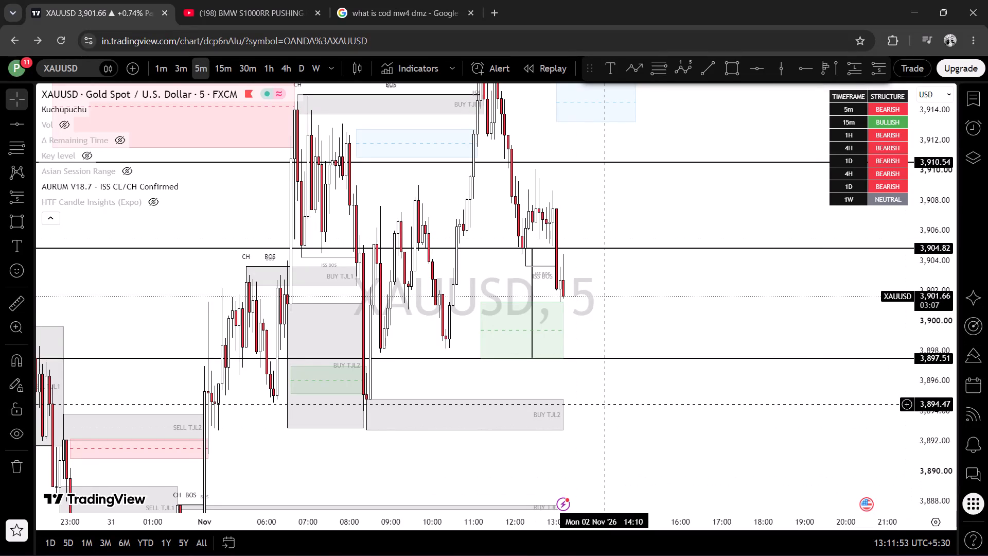
Search Google in a new tab for "london session opening time in india".
click(224, 0)
click(424, 7)
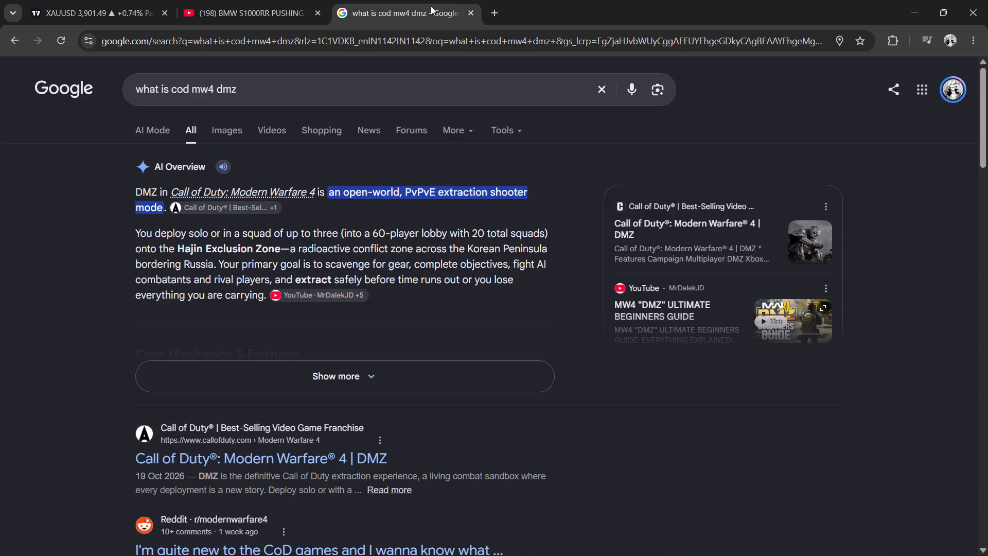
click(493, 13)
click(346, 33)
drag(334, 42, 325, 47)
drag(161, 44, 156, 44)
click(155, 43)
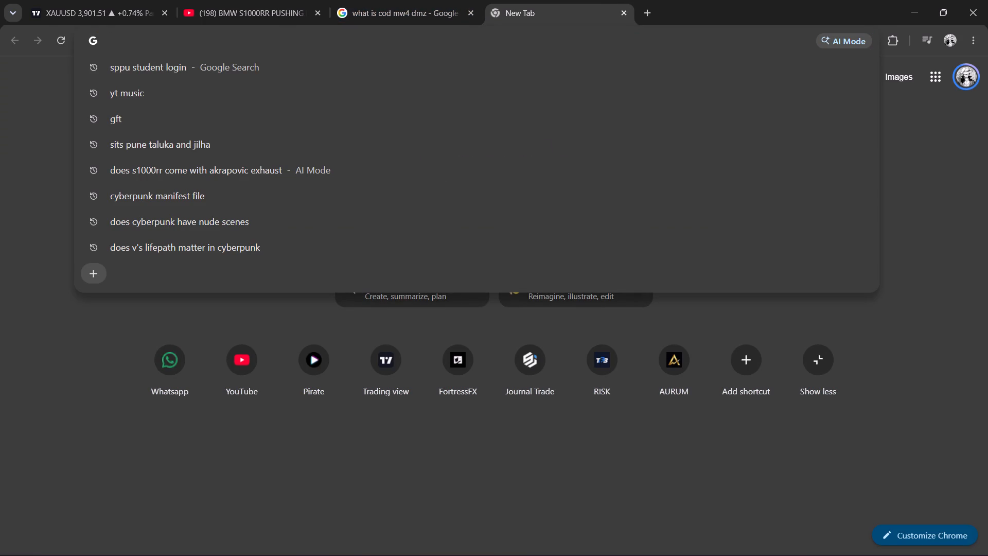
key(k)
key(BackSpace)
key(l)
key(o)
key(m)
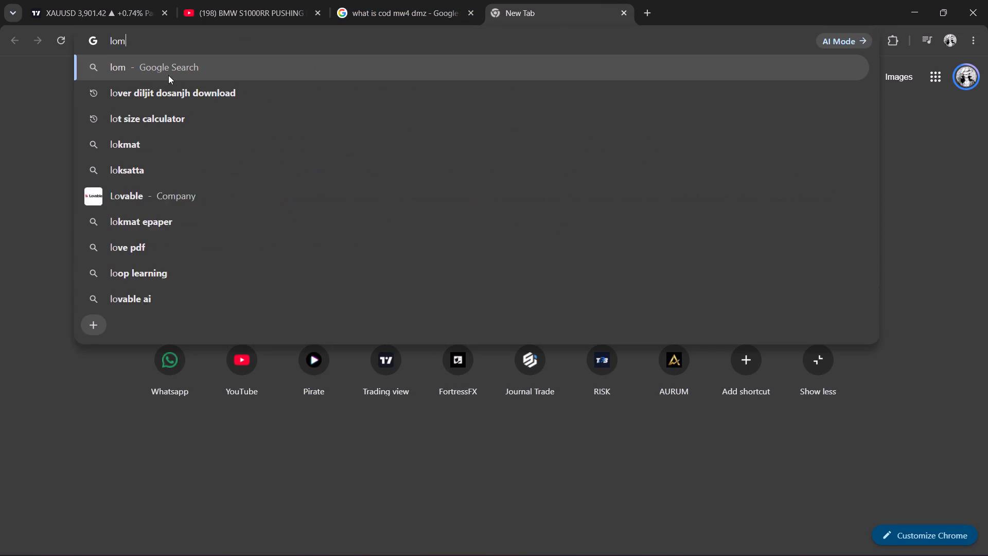
key(BackSpace)
key(n)
key(d)
text(on)
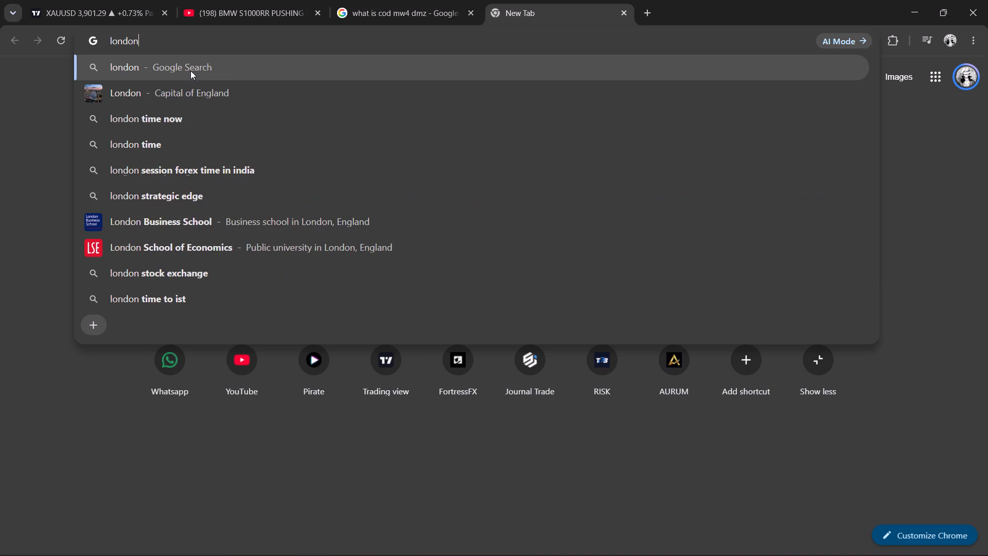
key(space)
text(session)
key(space)
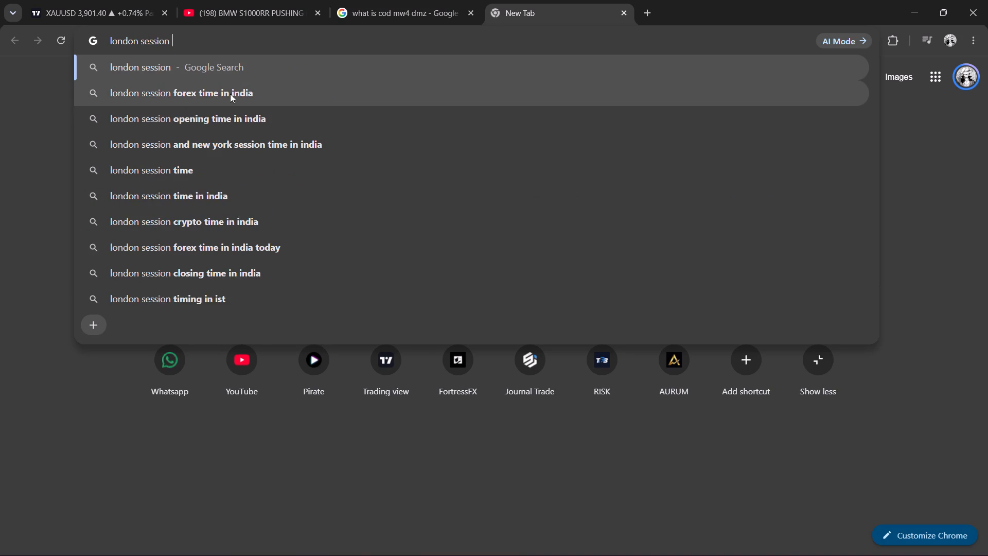
click(236, 111)
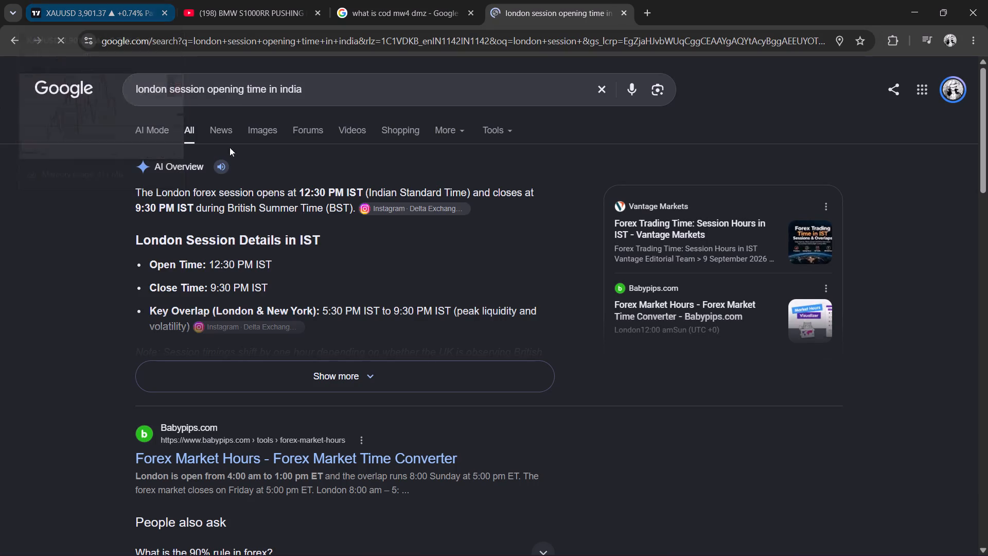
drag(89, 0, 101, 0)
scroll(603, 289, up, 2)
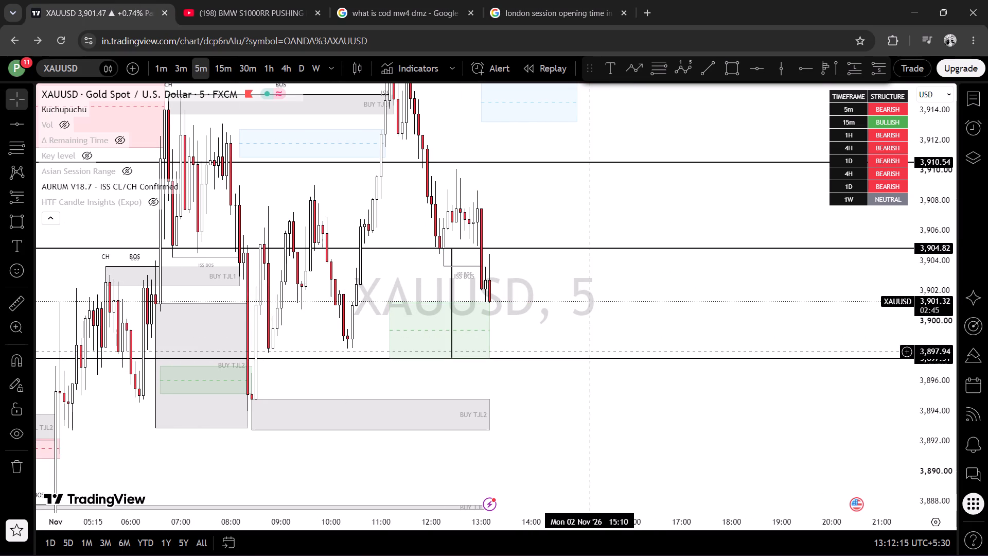
Open the Babypips Forex Market Hours time converter from the London session search results.
click(535, 0)
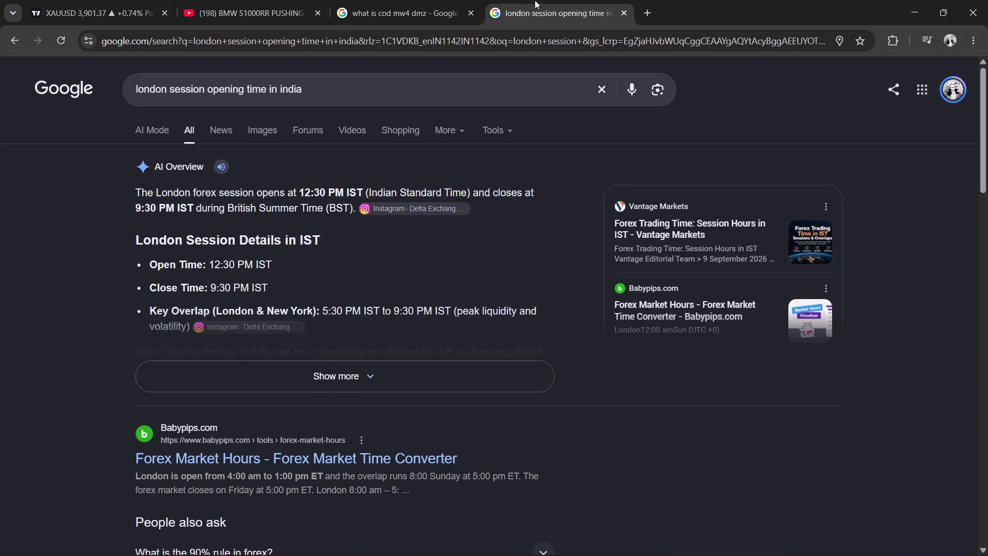
scroll(672, 384, down, 2)
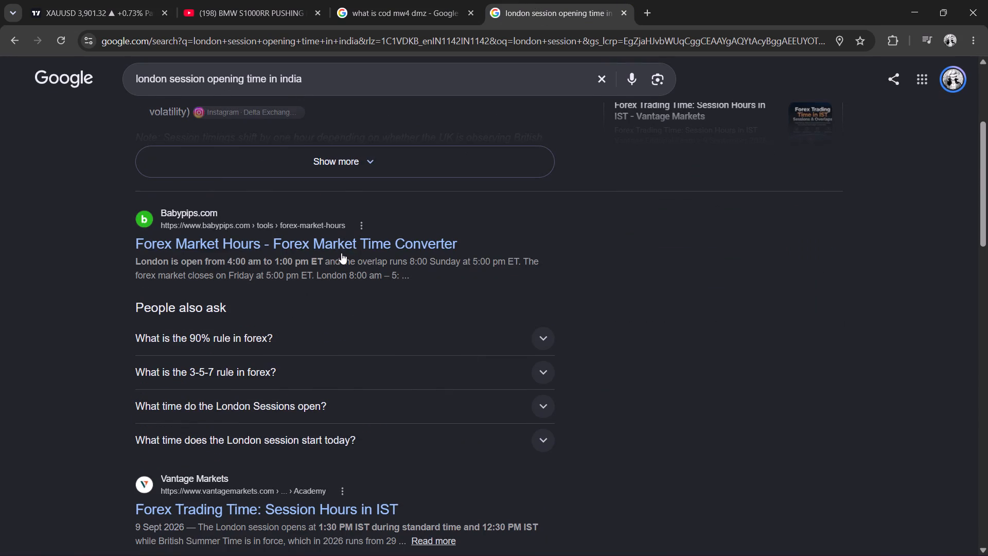
click(340, 253)
click(328, 247)
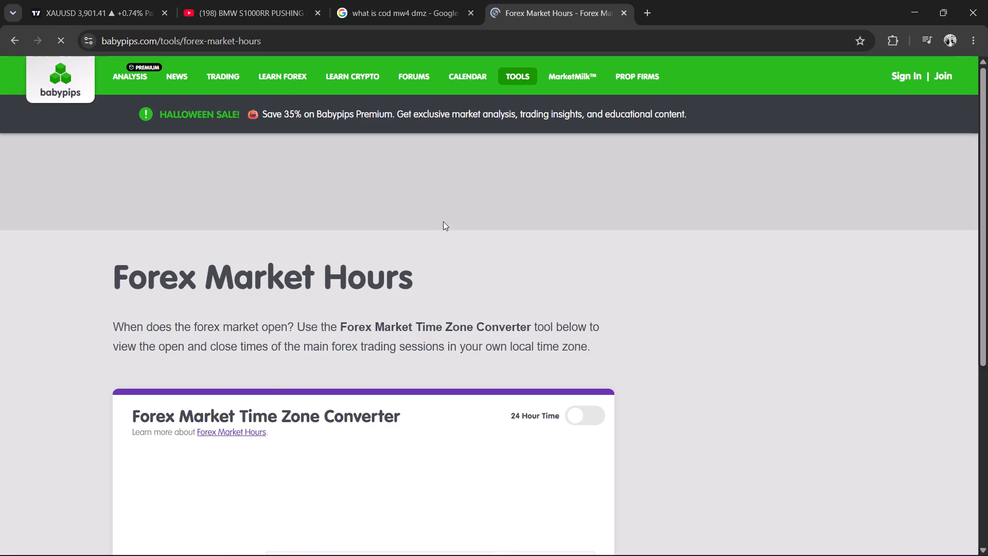
Move the converter's time marker to about 1:30 pm to check the London session's start, and examine the Sydney and Tokyo session bars.
scroll(543, 273, down, 2)
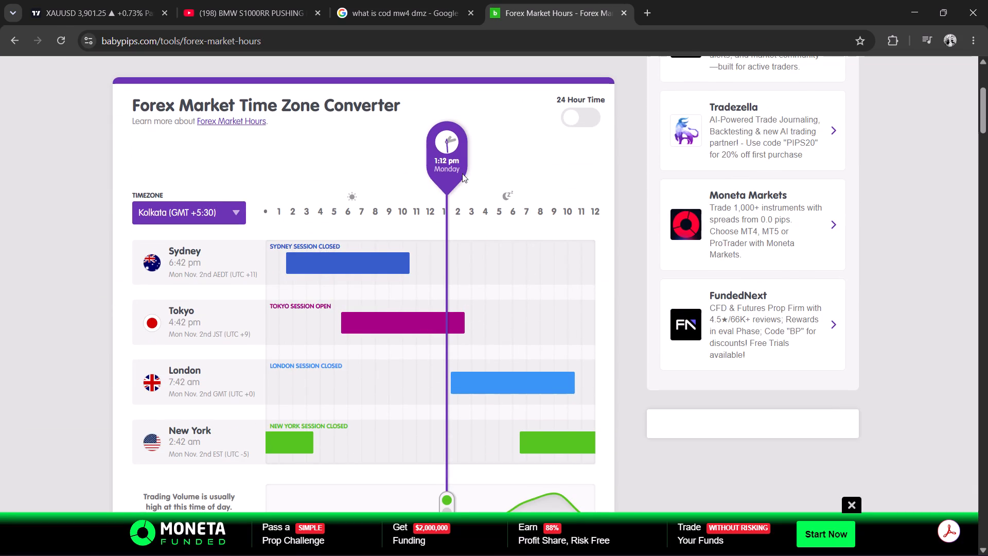
drag(449, 173, 451, 182)
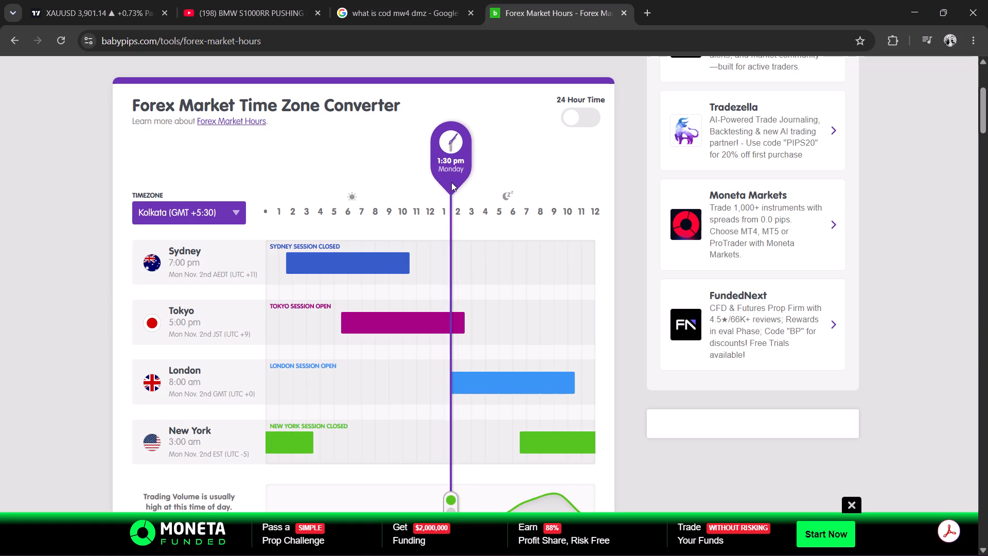
drag(451, 182, 453, 185)
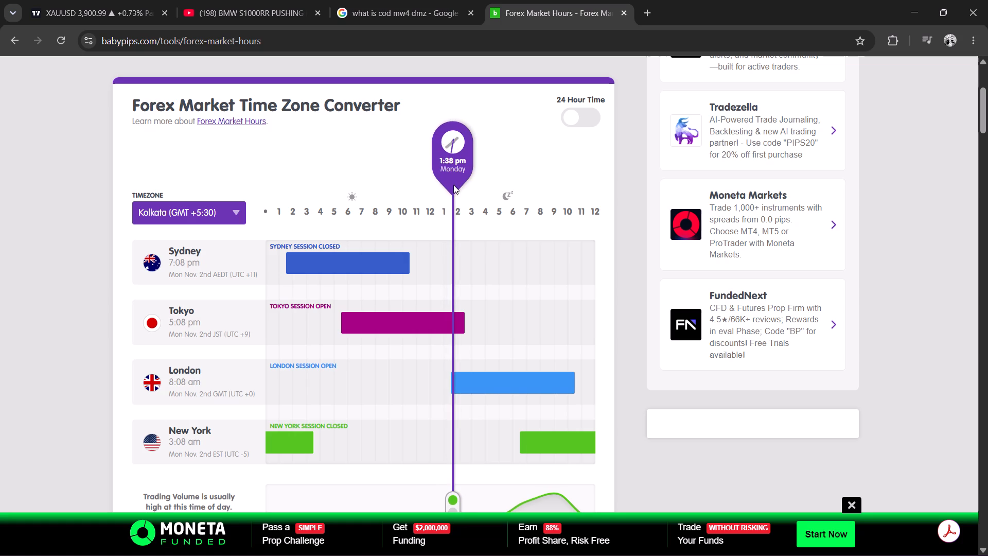
drag(453, 185, 451, 185)
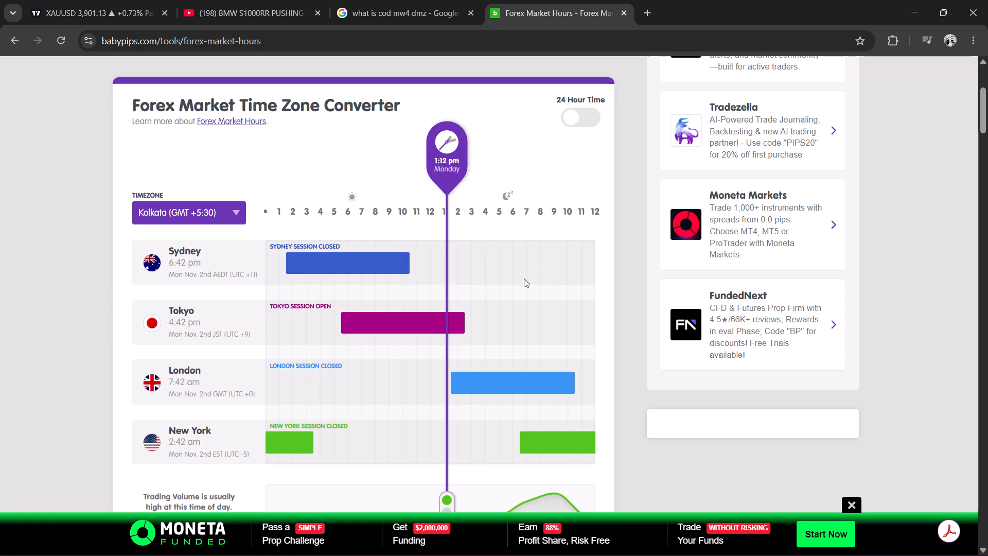
drag(333, 280, 347, 280)
drag(380, 328, 394, 329)
drag(394, 329, 407, 328)
click(463, 316)
drag(451, 319, 456, 315)
Move the time marker to about 2:34 pm to check when the Tokyo session closes.
drag(446, 166, 464, 175)
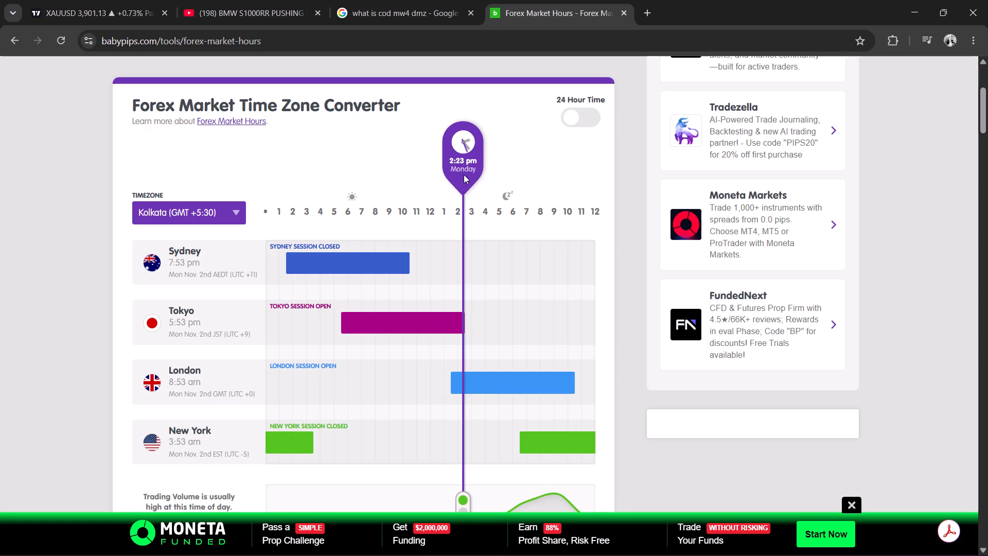
drag(464, 175, 466, 177)
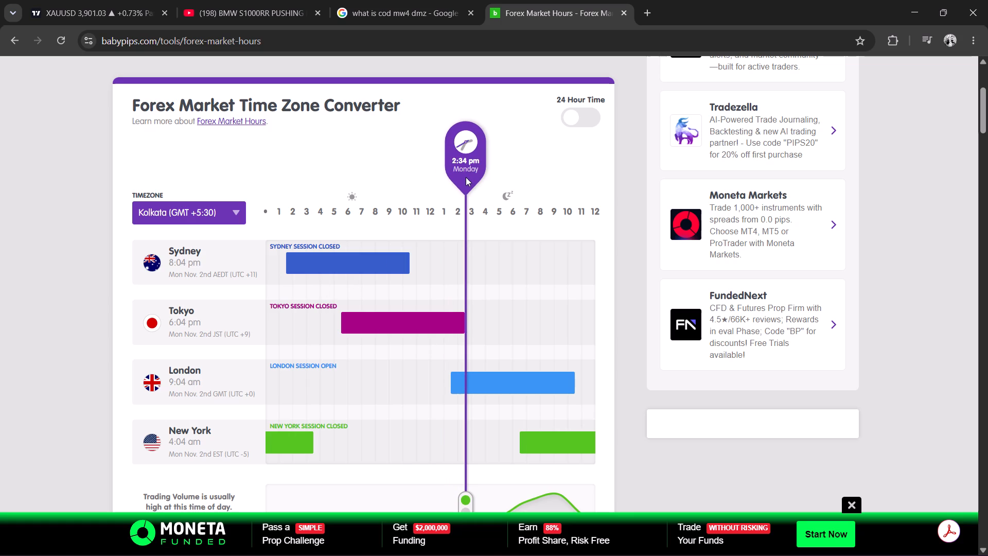
drag(466, 177, 466, 179)
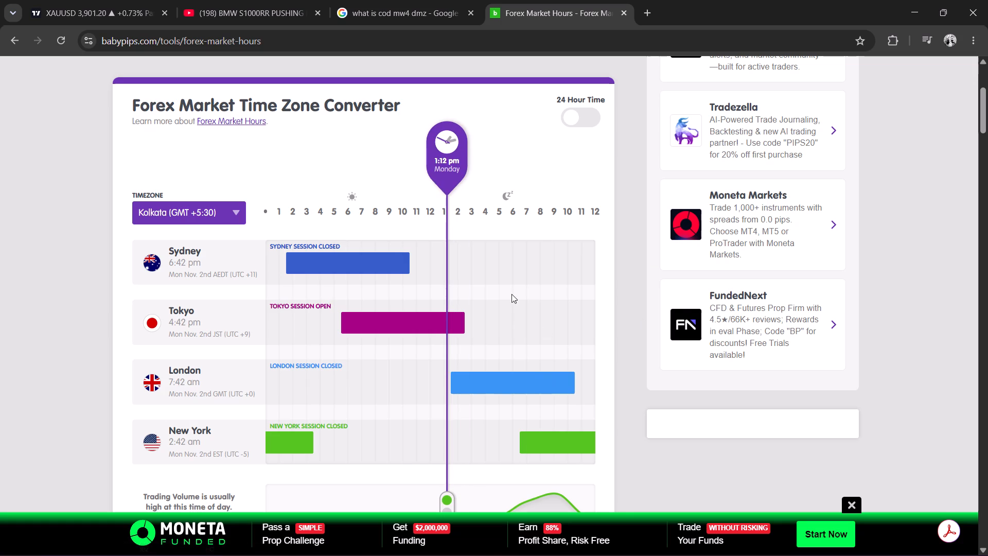
Move the time marker between about 6:30 pm and 6:44 pm to check when the New York session opens.
drag(453, 168, 522, 178)
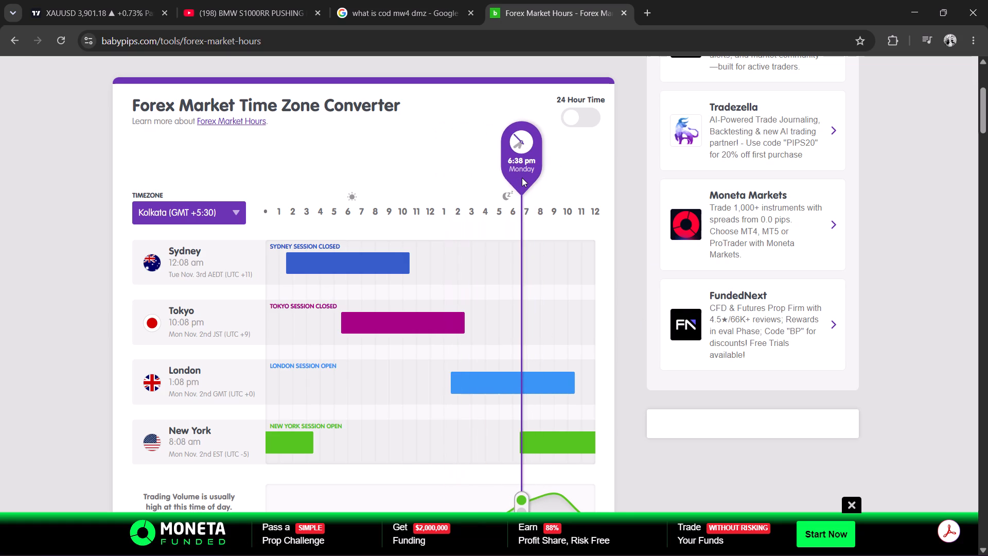
drag(522, 178, 519, 178)
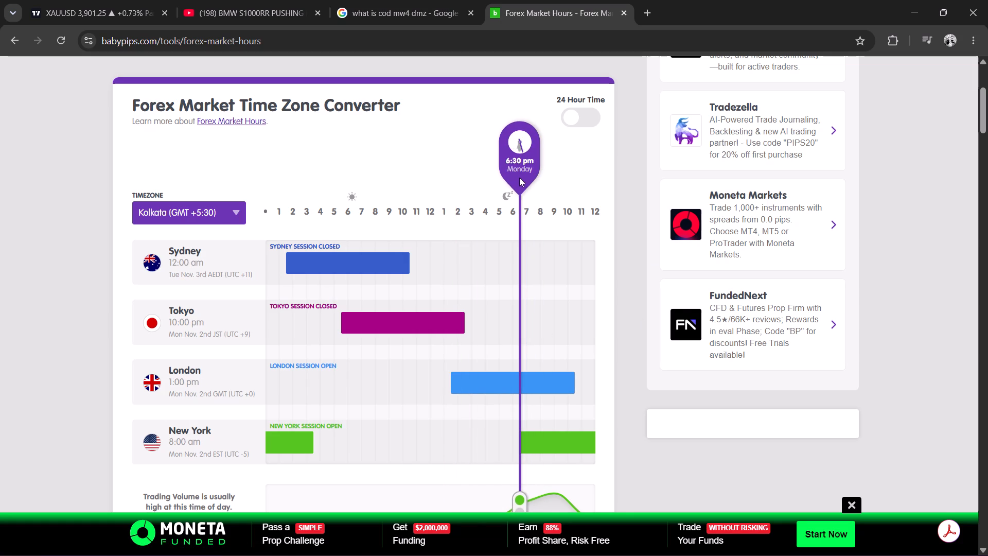
drag(519, 178, 523, 179)
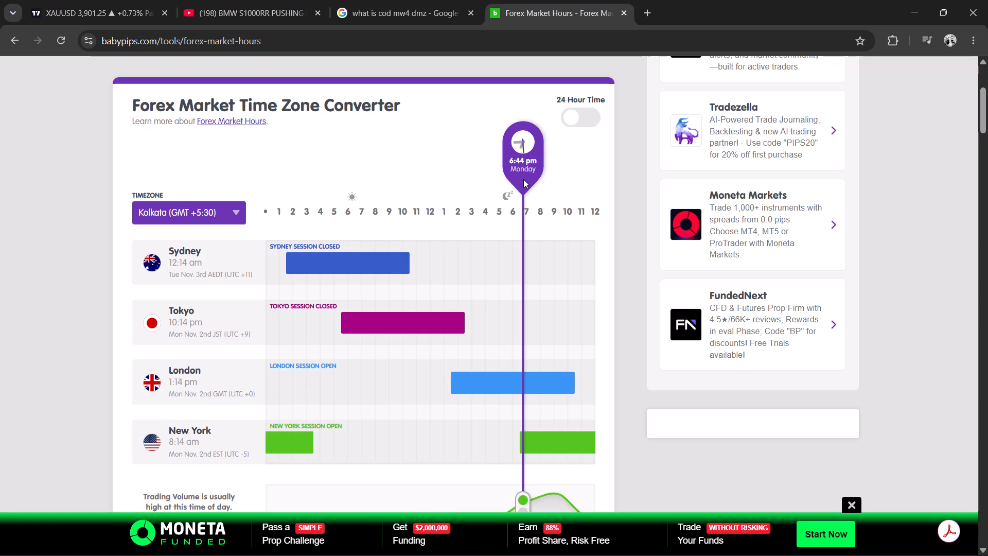
drag(523, 179, 520, 179)
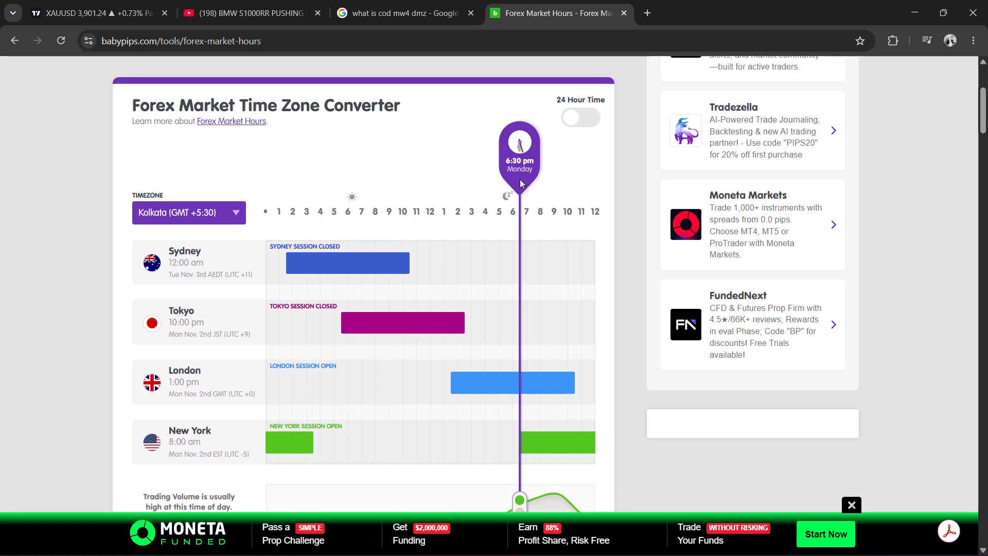
drag(520, 179, 522, 179)
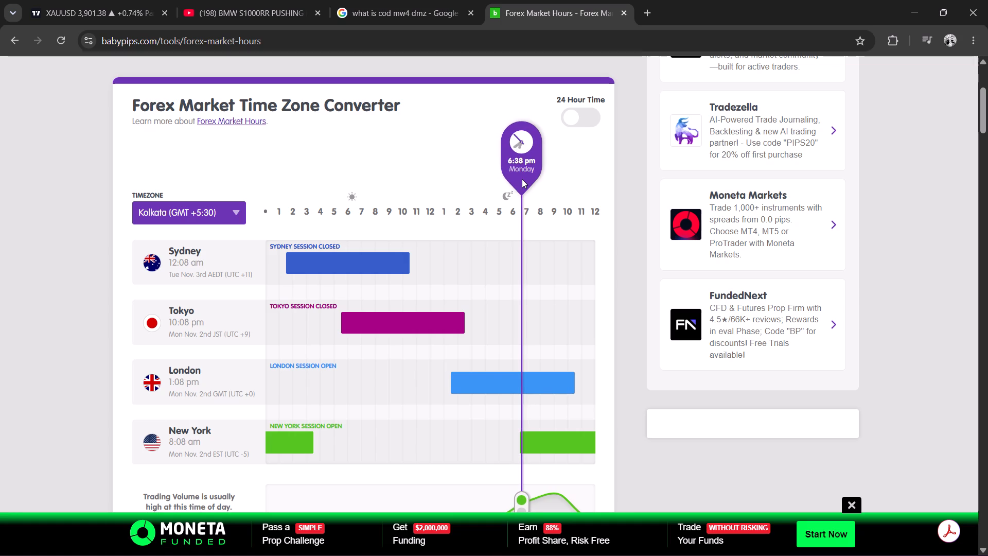
drag(522, 179, 443, 193)
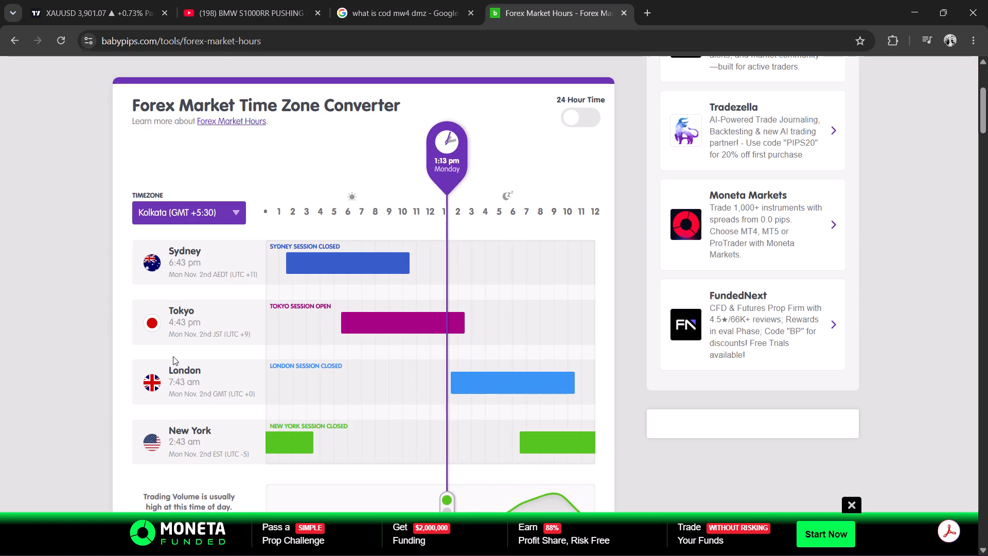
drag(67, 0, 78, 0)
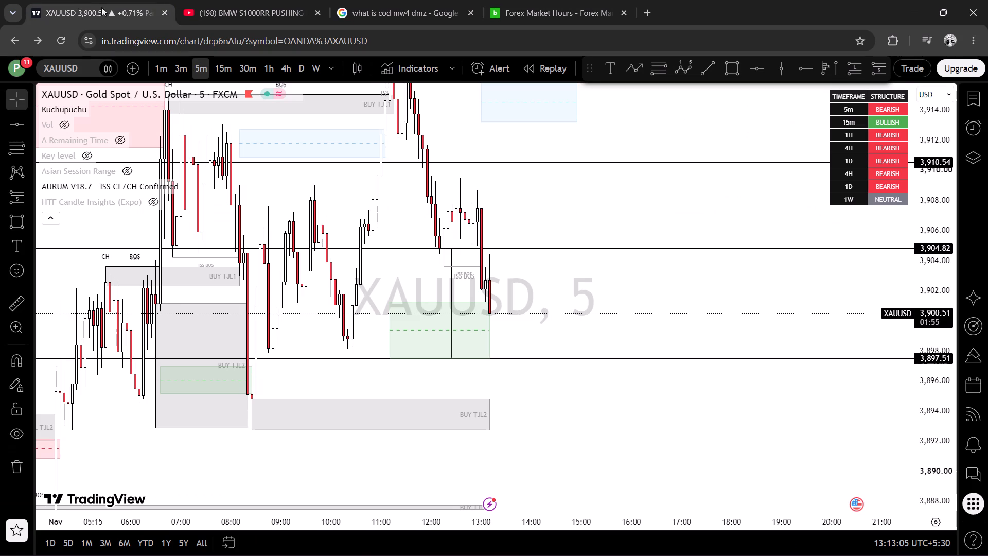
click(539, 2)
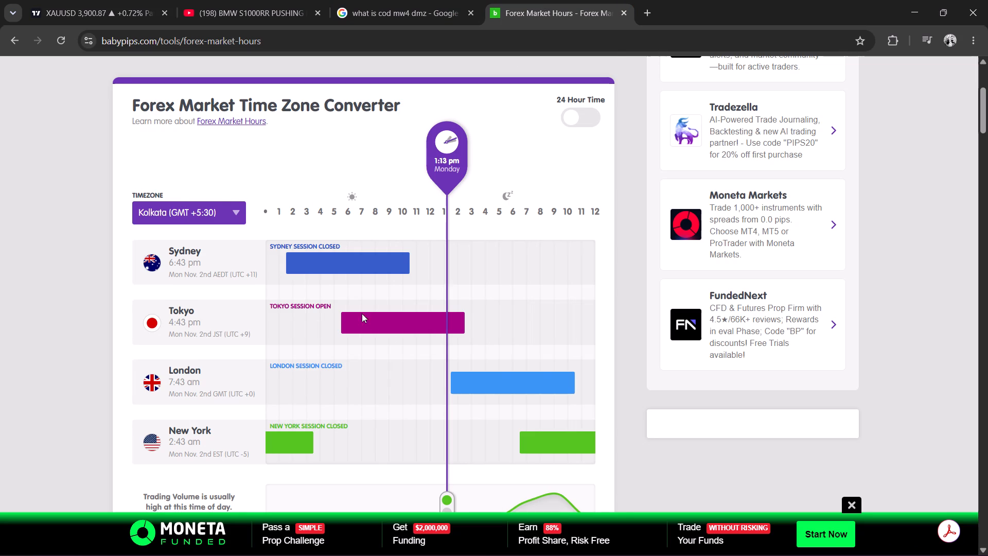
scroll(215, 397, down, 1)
Draw a horizontal ray on the XAUUSD chart at 3,902.00, starting from the 13:00 candle.
click(95, 0)
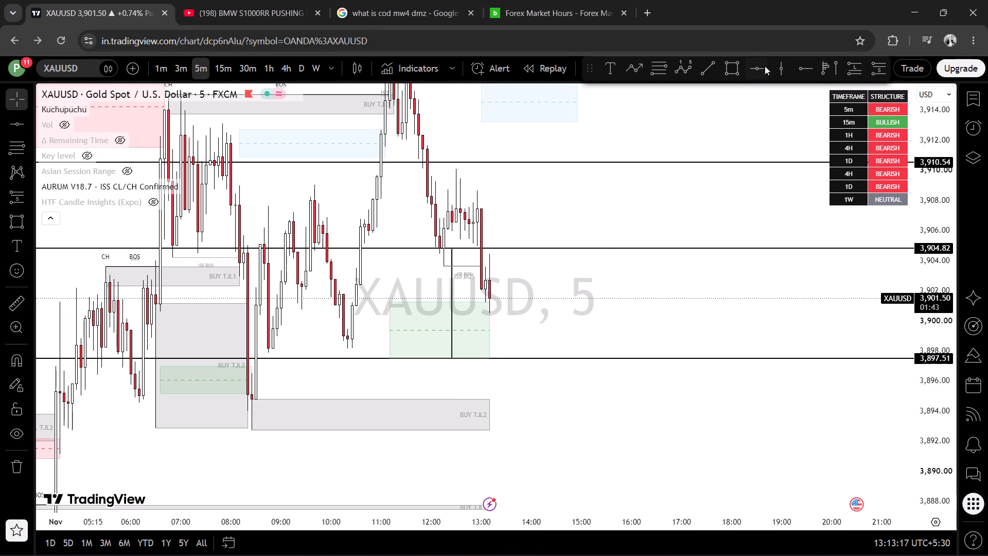
click(803, 69)
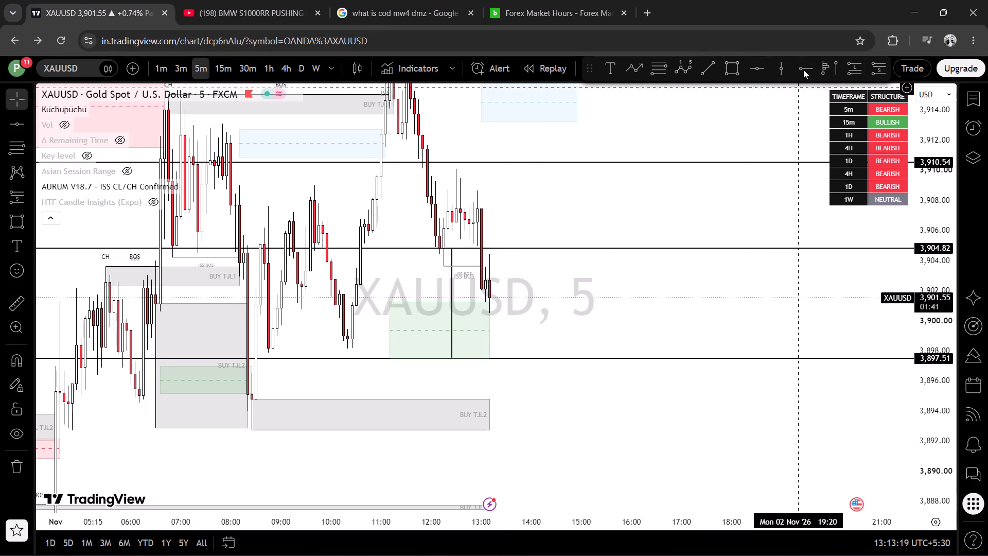
double_click(803, 69)
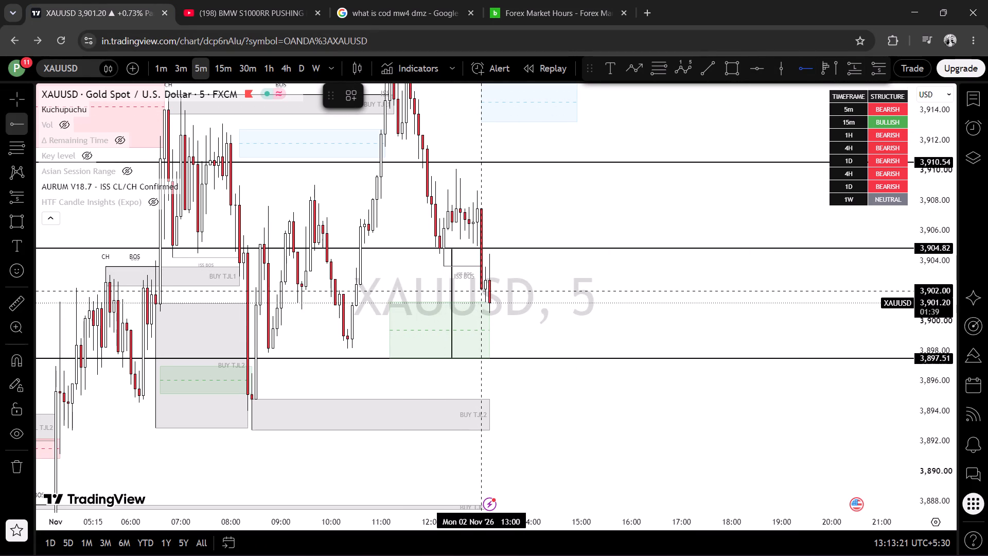
click(481, 290)
Change the line colour of the 3,902.00 horizontal ray to blue.
click(371, 91)
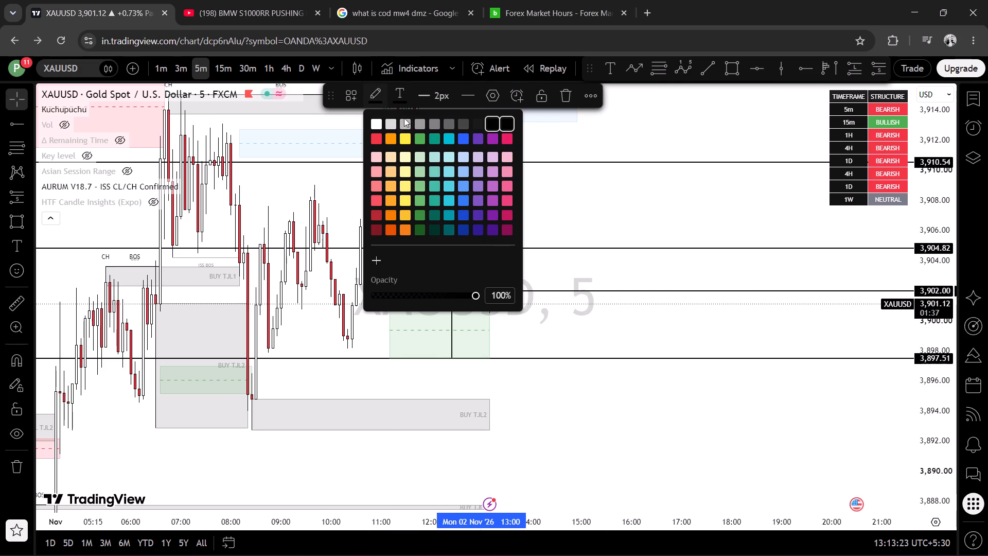
click(461, 138)
scroll(701, 268, down, 3)
click(686, 319)
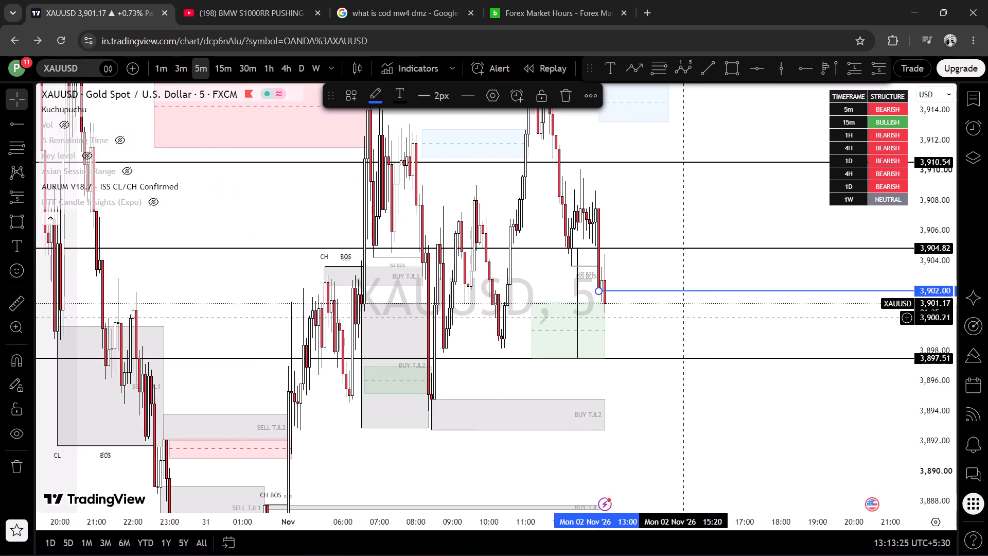
scroll(697, 328, up, 4)
On the Forex Market Hours page, move the time marker past the New York opening and back to about noon to compare session times.
click(552, 0)
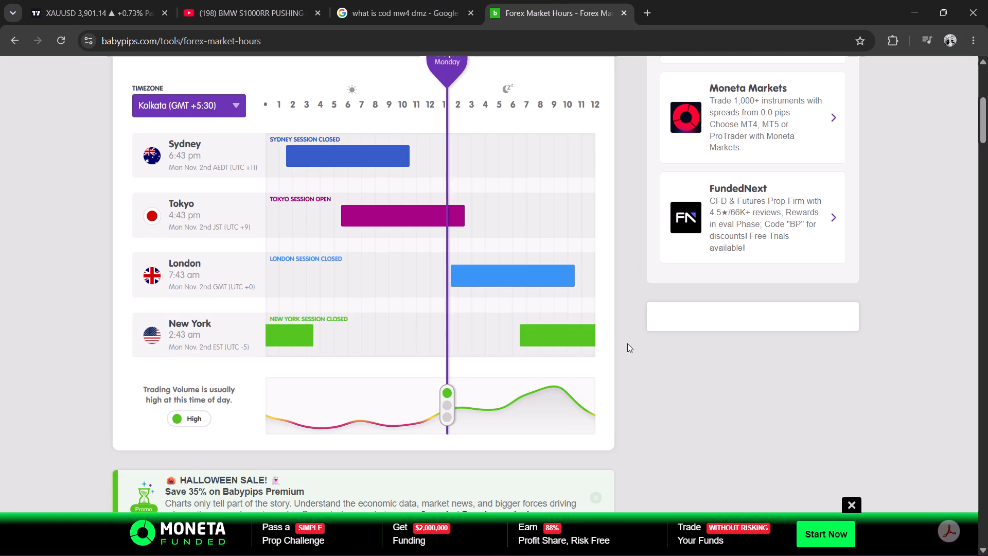
scroll(629, 347, up, 2)
drag(666, 363, 657, 201)
scroll(633, 220, down, 3)
drag(455, 298, 478, 295)
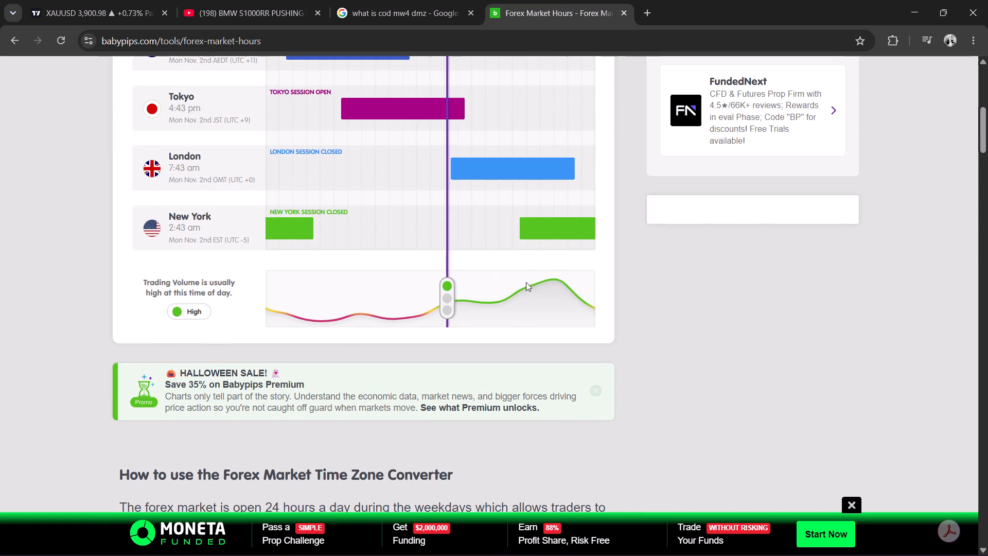
scroll(490, 207, up, 1)
drag(452, 76, 518, 81)
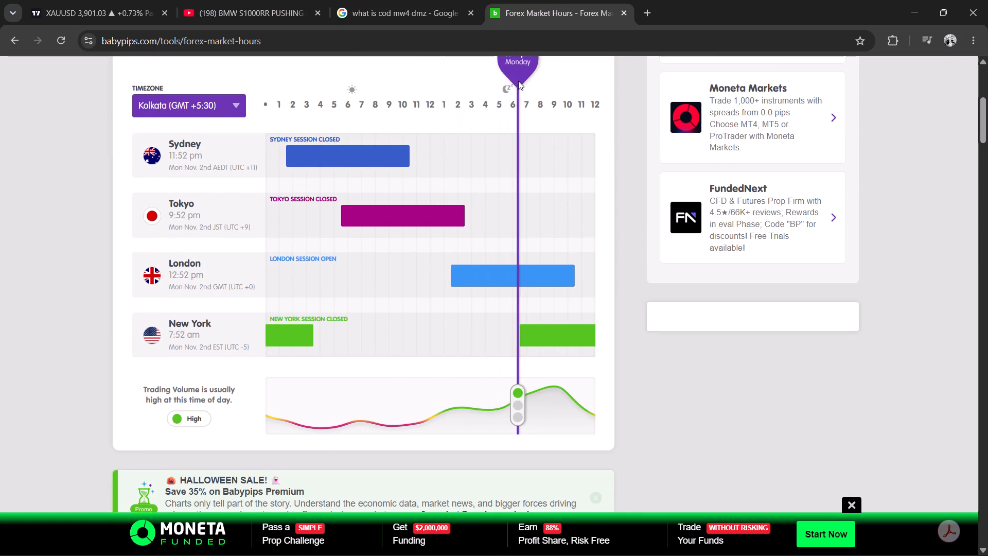
drag(518, 81, 534, 97)
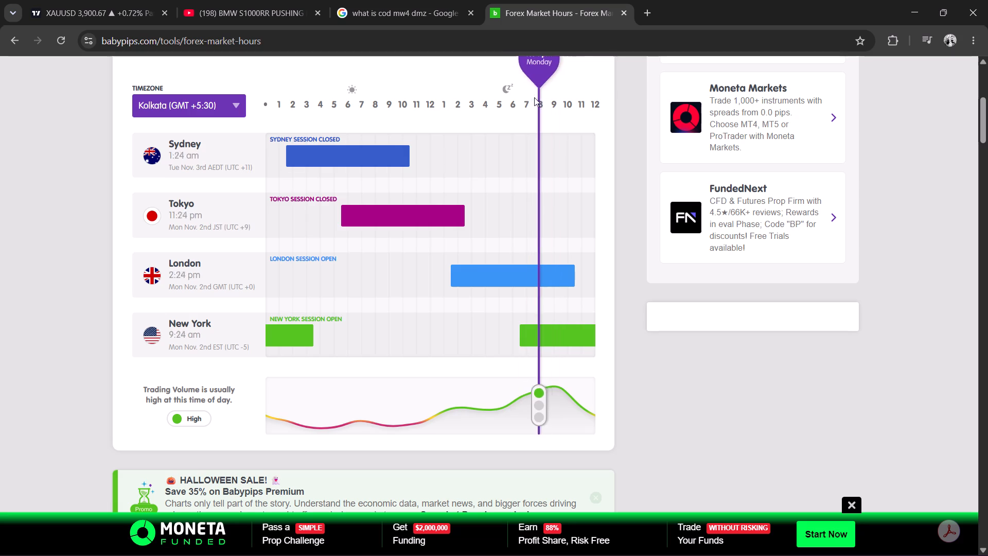
drag(534, 97, 433, 129)
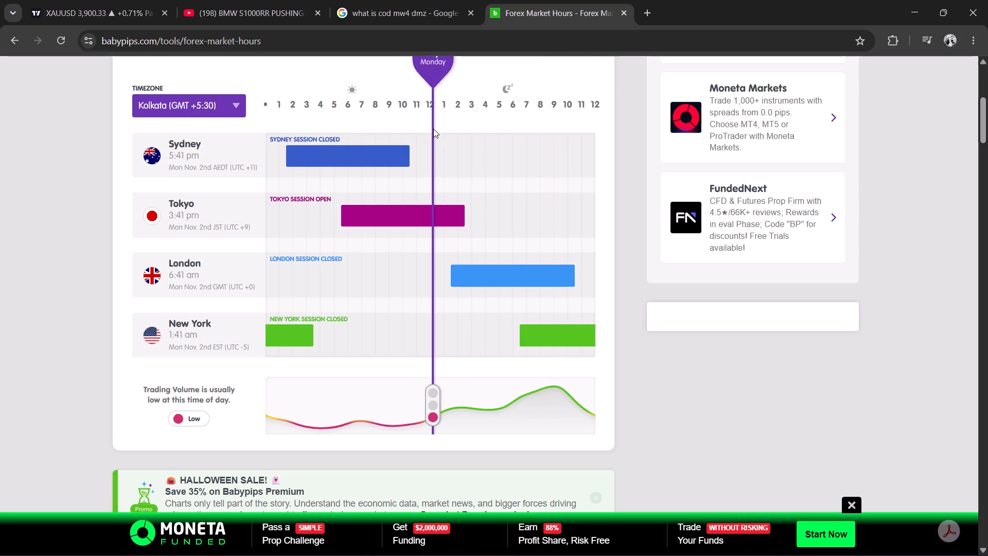
drag(433, 129, 433, 134)
scroll(434, 134, up, 1)
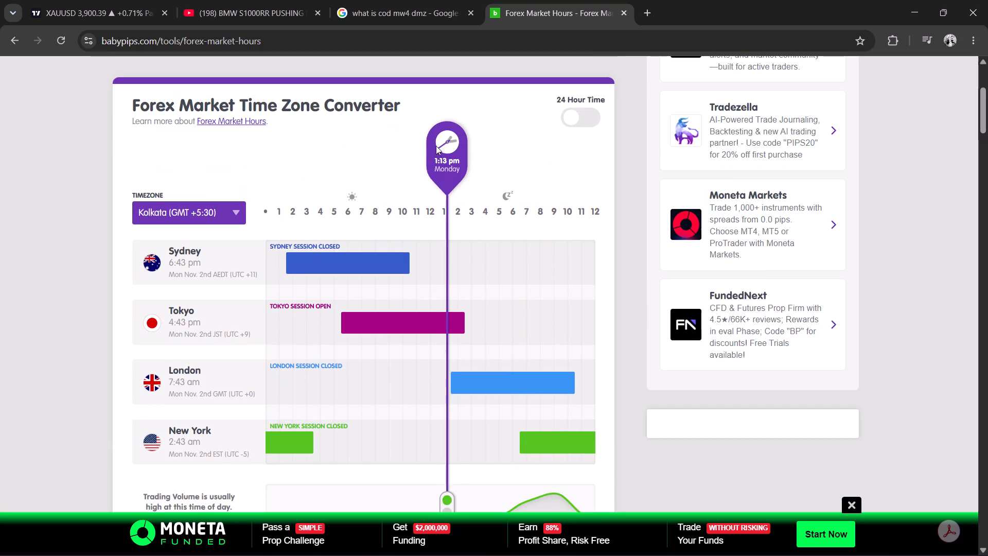
drag(451, 151, 445, 152)
scroll(797, 326, down, 1)
Dismiss the Moneta Funded advertising banner on the Forex Market Hours page.
click(852, 503)
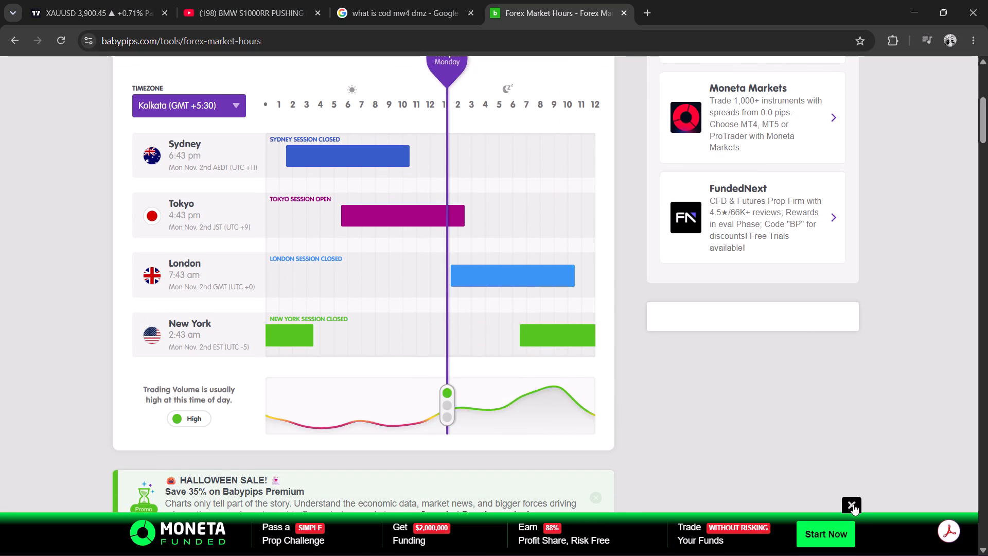
Move the time marker between about 11:18 am and 12:31 pm to check trading volume before the London session opens.
scroll(610, 335, up, 1)
drag(452, 162, 428, 166)
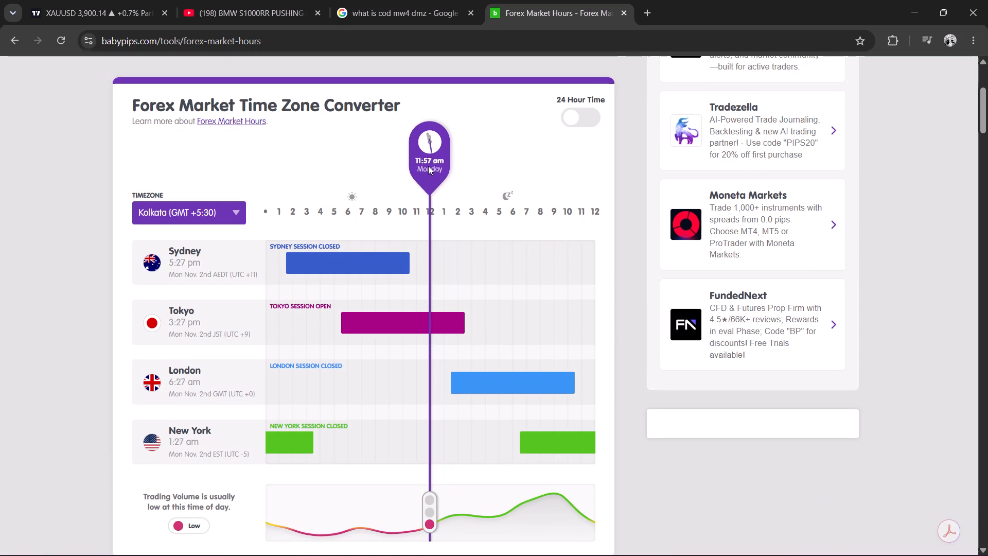
drag(428, 166, 437, 170)
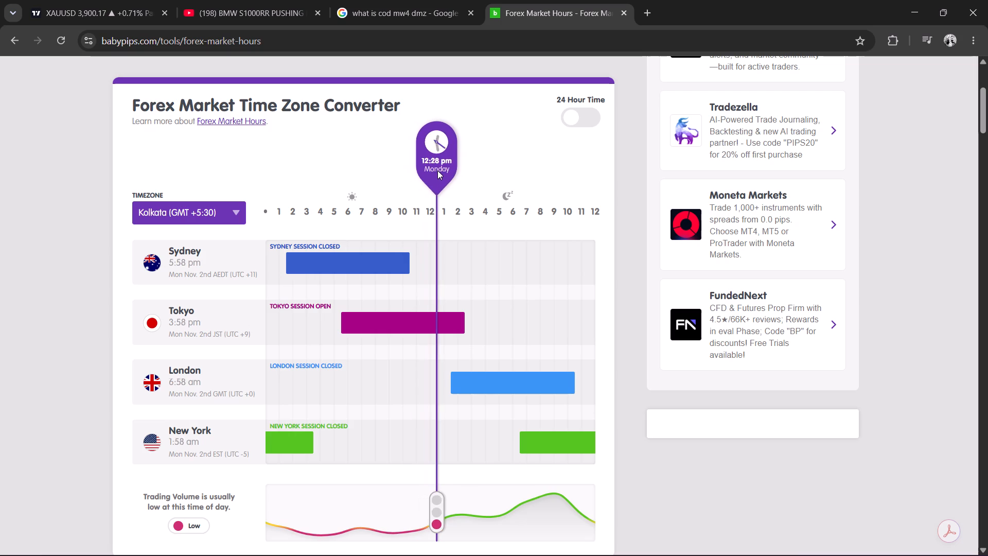
drag(437, 170, 422, 178)
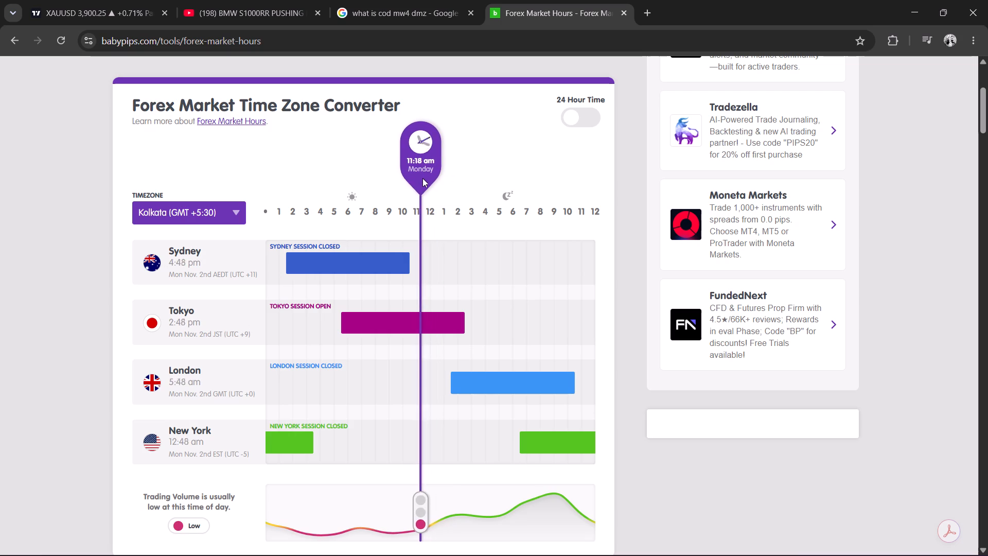
drag(422, 178, 434, 187)
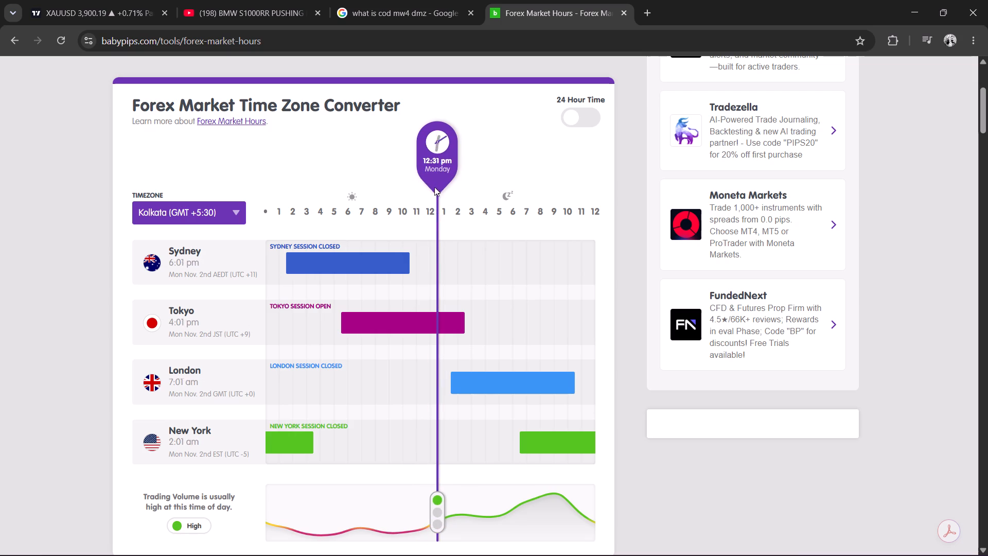
Move the time marker from 12:00 am through 4:45 am to beyond 6:55 pm to check session status and volume across the day.
drag(434, 187, 358, 210)
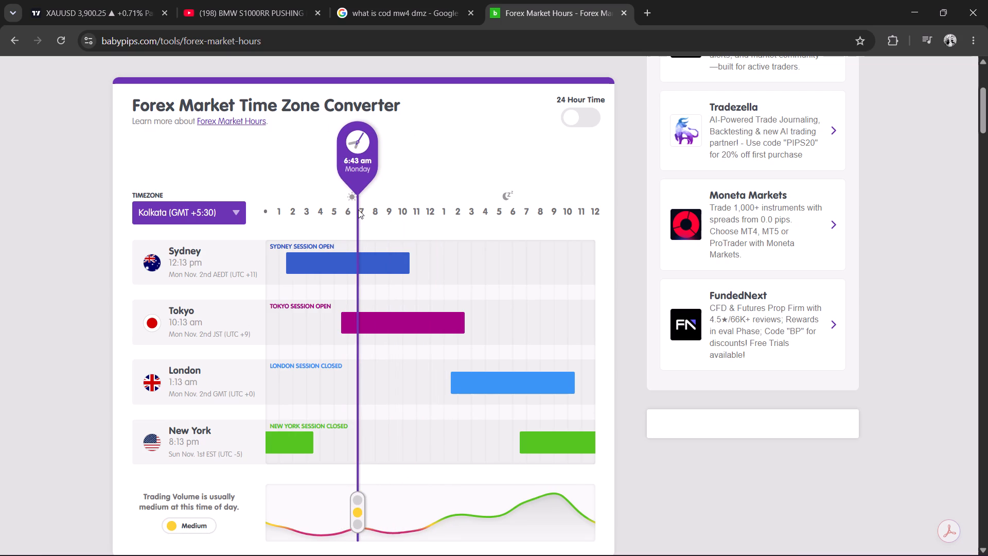
drag(358, 210, 253, 225)
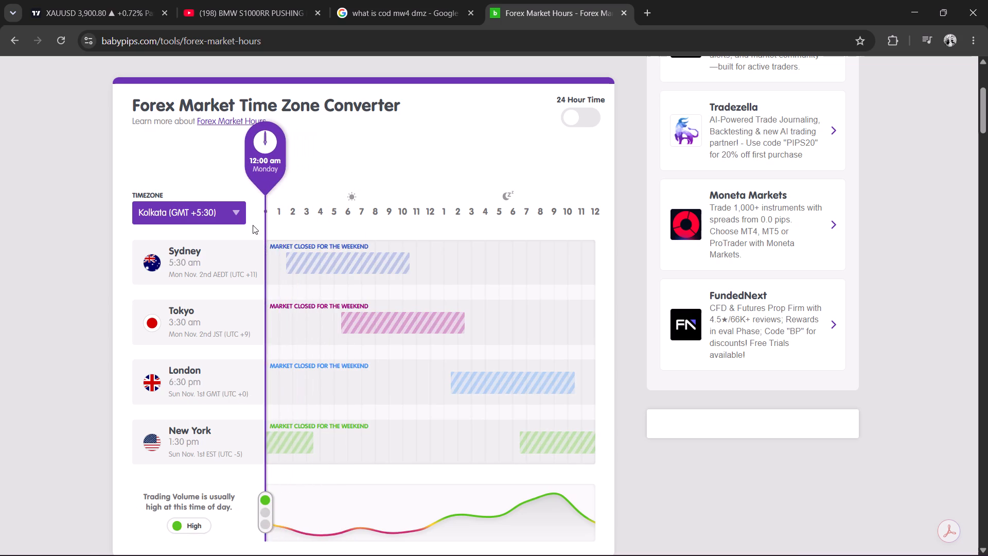
drag(253, 225, 269, 228)
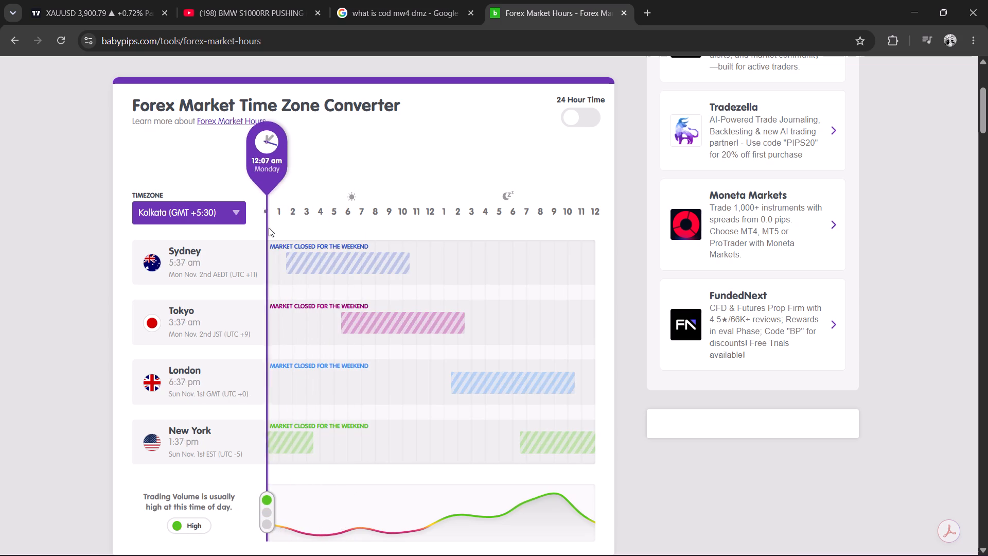
drag(269, 228, 323, 240)
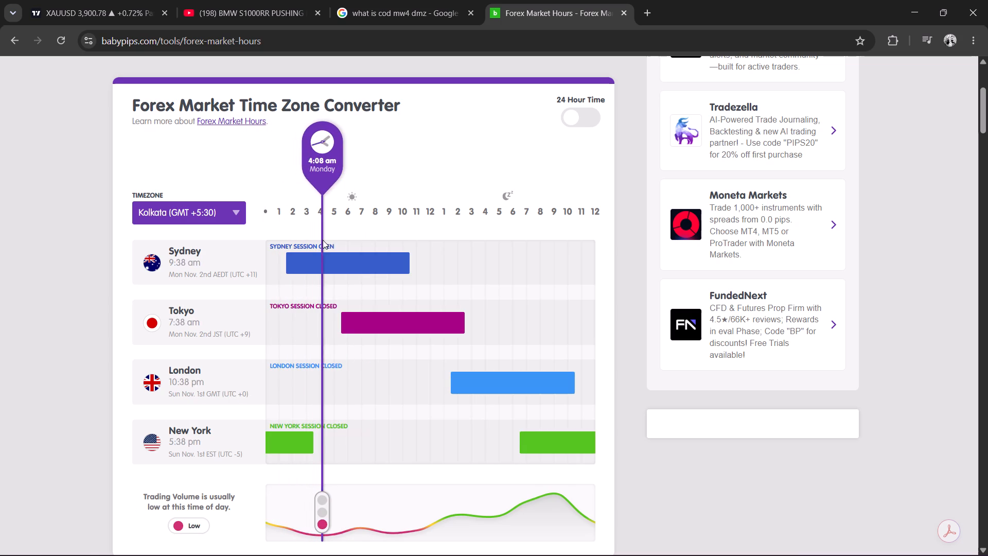
drag(323, 240, 330, 251)
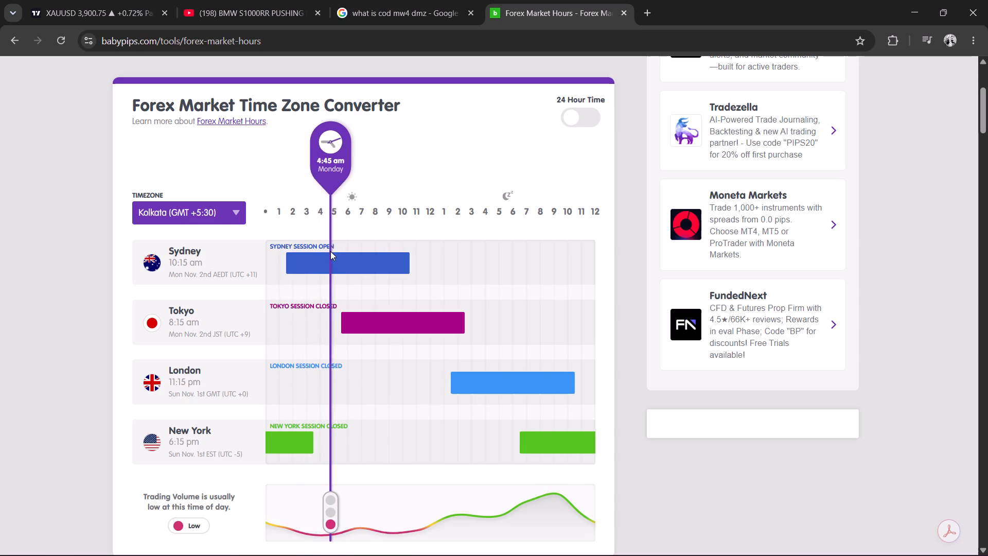
drag(330, 251, 529, 244)
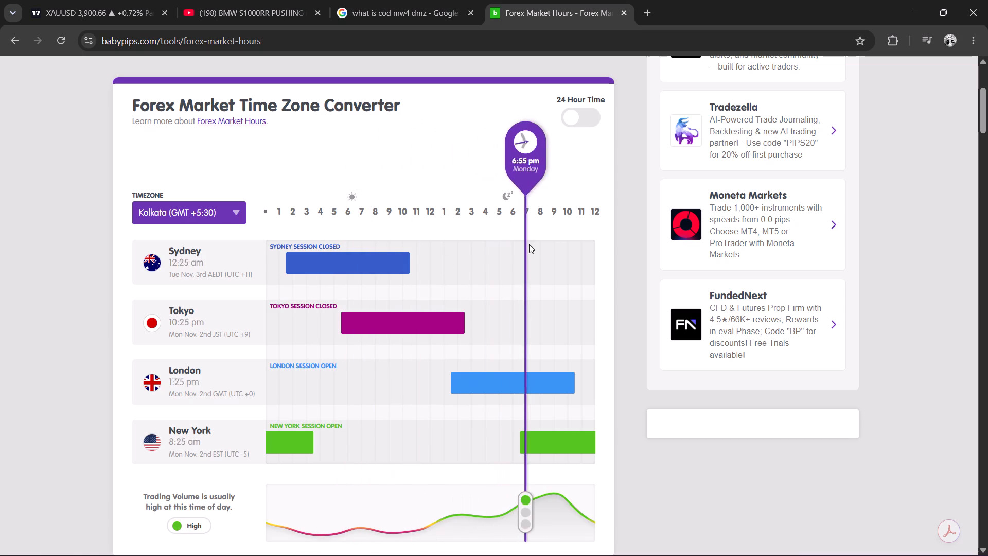
drag(529, 244, 554, 247)
scroll(486, 270, up, 7)
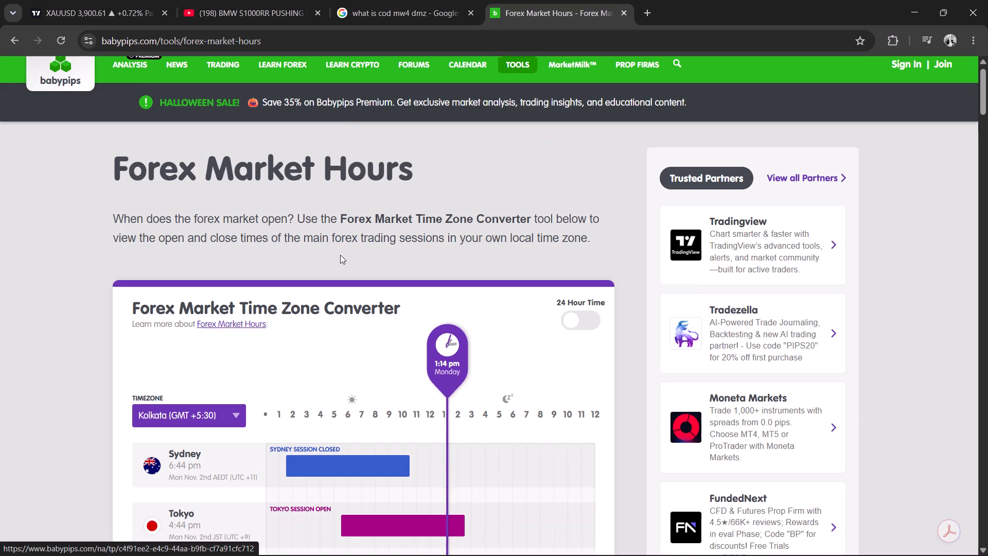
Switch to the XAUUSD 5-minute chart and check the latest candles against the 3,902.00 ray.
click(93, 0)
scroll(694, 300, up, 1)
scroll(534, 281, down, 2)
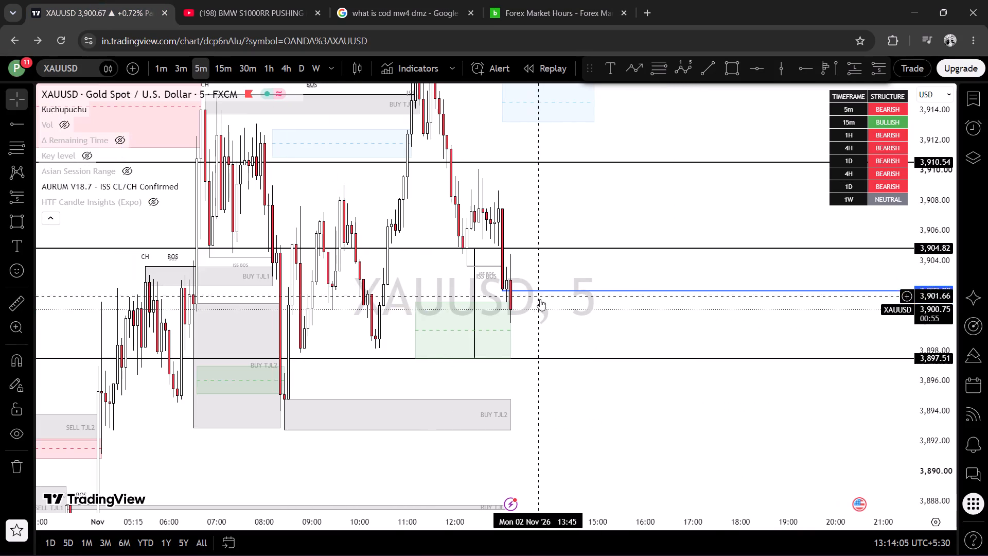
scroll(624, 444, up, 2)
Return to the Forex Market Hours page and examine the Forex Trading Sessions section, its session figure and the time zone converter.
drag(522, 0, 526, 0)
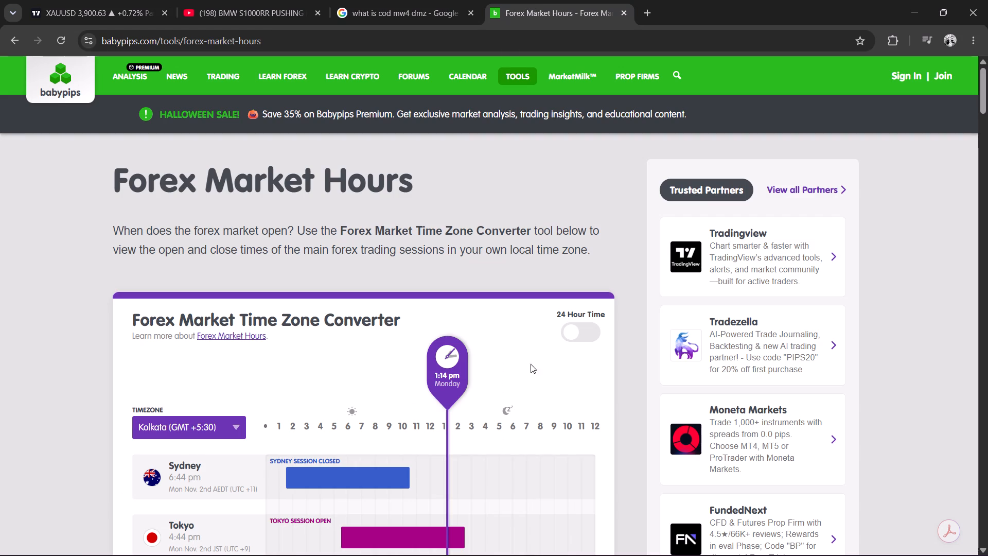
scroll(516, 372, down, 2)
scroll(610, 240, down, 3)
scroll(650, 307, down, 3)
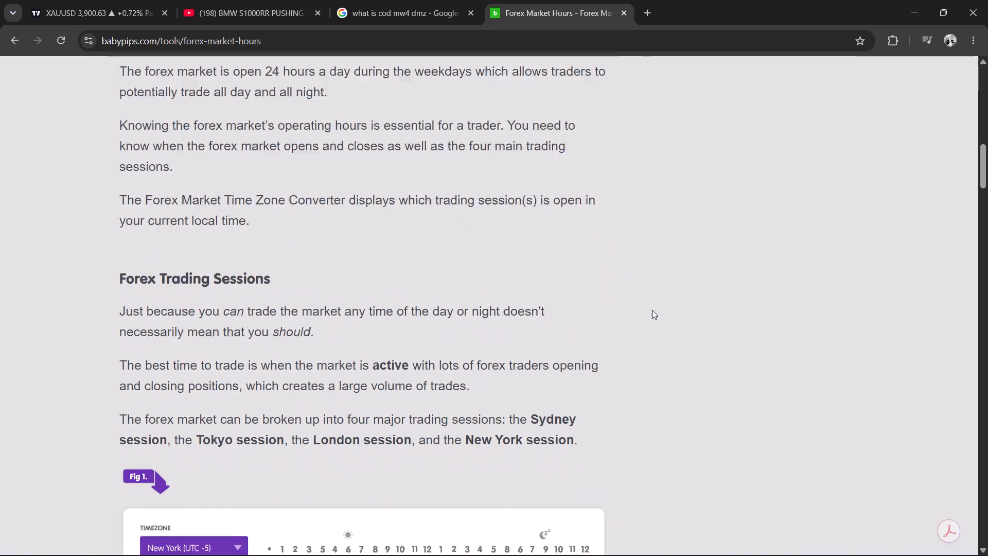
scroll(652, 310, down, 3)
drag(333, 246, 441, 231)
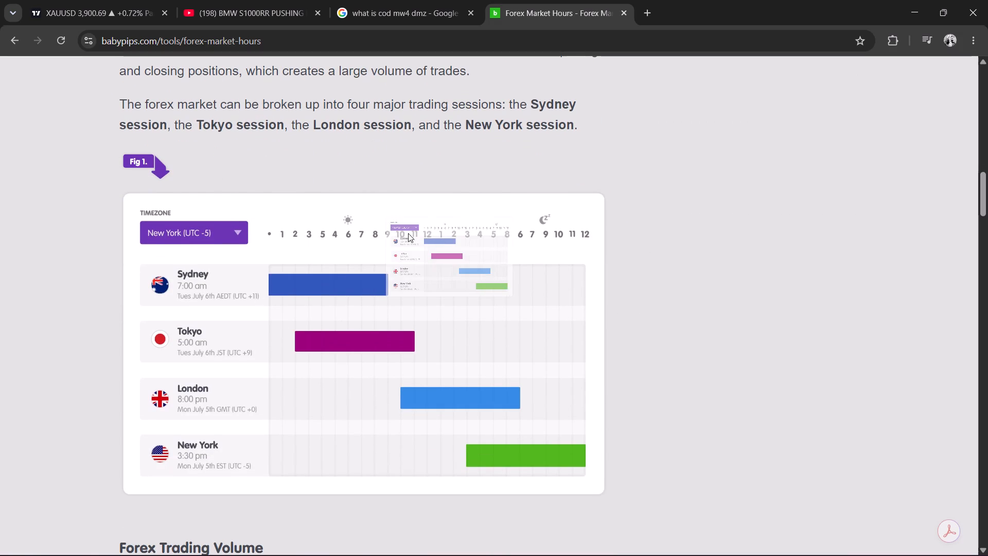
drag(376, 234, 489, 234)
scroll(657, 268, down, 1)
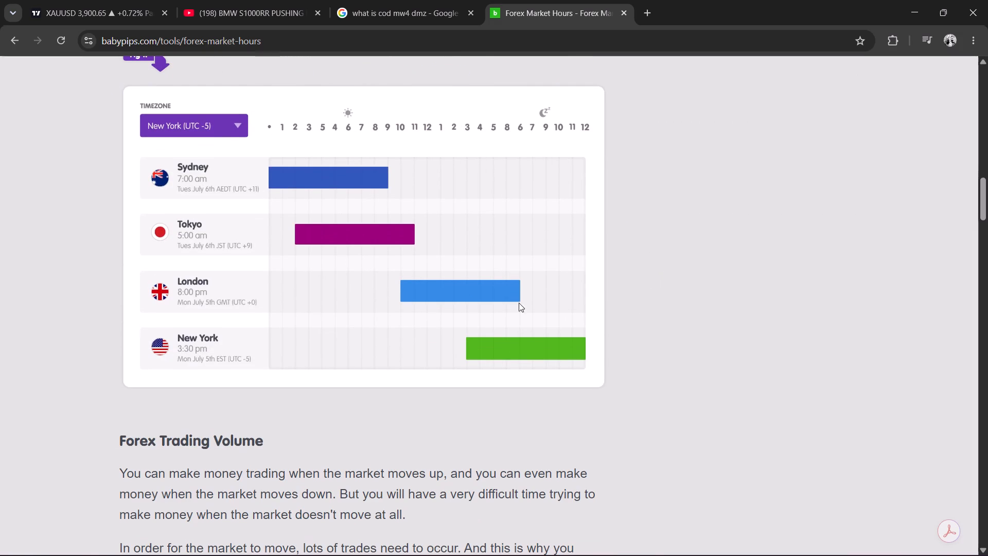
scroll(373, 173, up, 11)
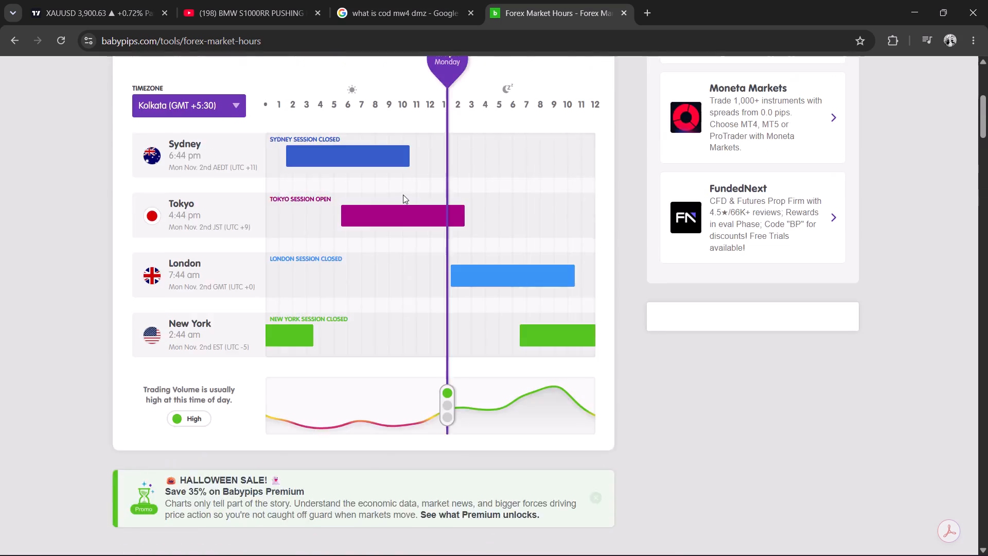
scroll(403, 195, up, 3)
scroll(460, 288, down, 2)
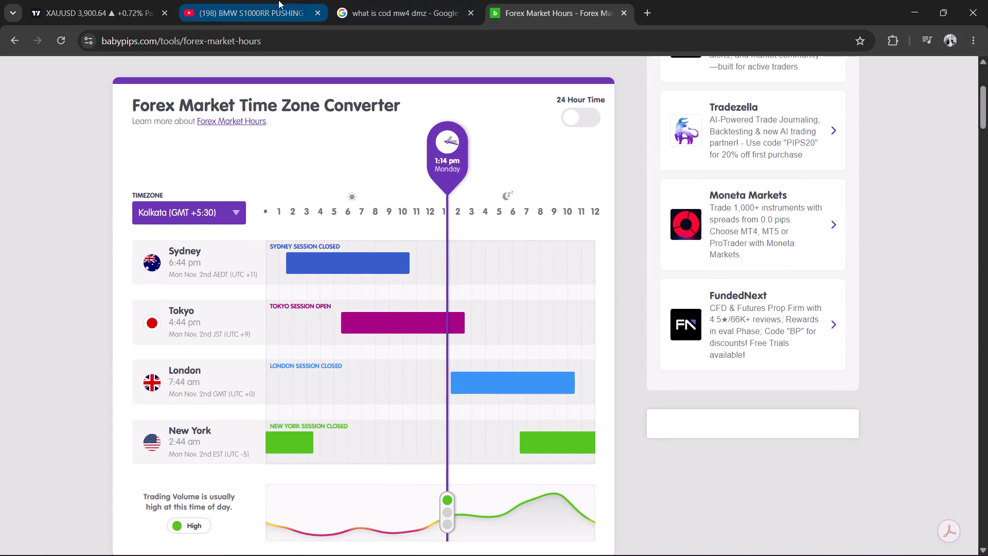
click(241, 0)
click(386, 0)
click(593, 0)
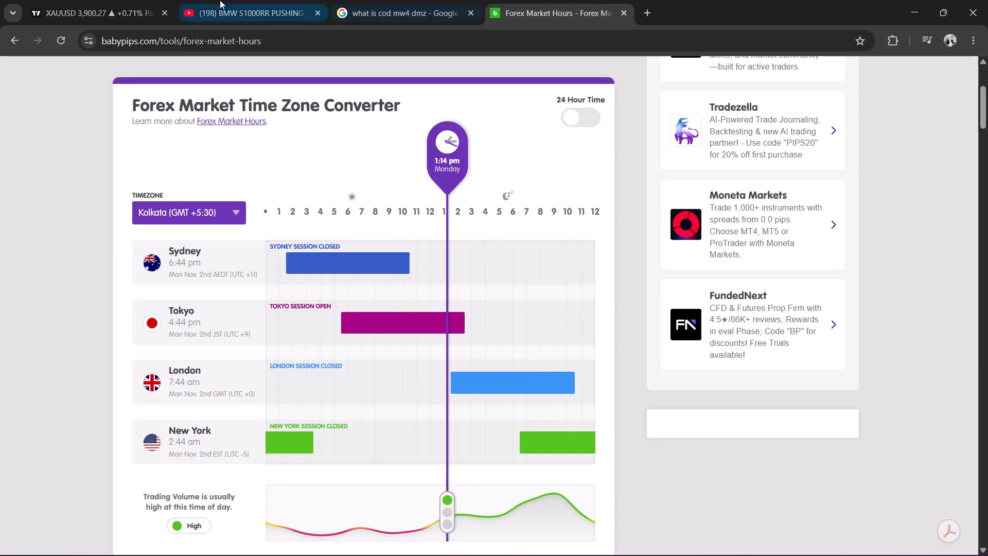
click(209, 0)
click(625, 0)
Switch to the XAUUSD chart and examine the current price against the 3,902.00 ray, the 3,897.51 level and the buy zones below.
click(67, 0)
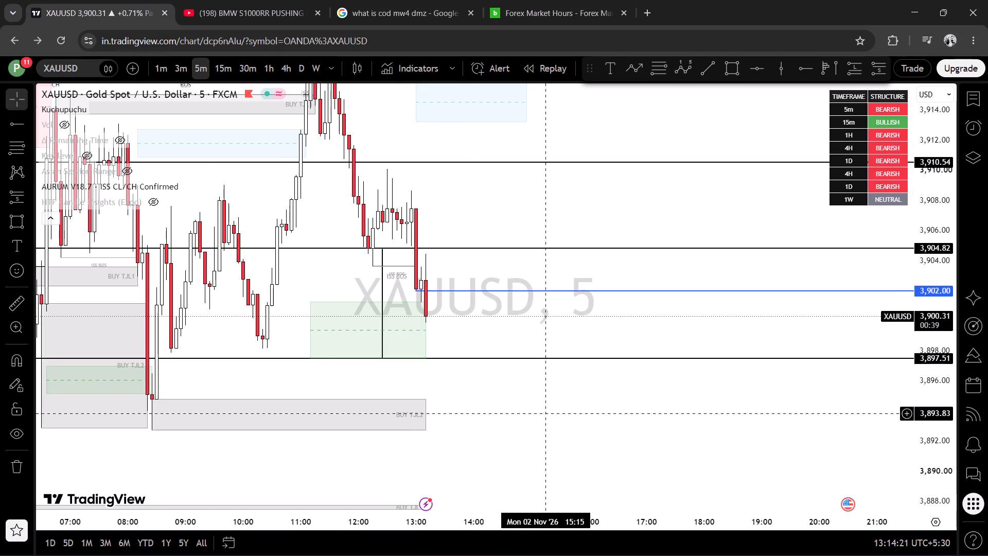
scroll(546, 413, up, 1)
scroll(546, 418, down, 2)
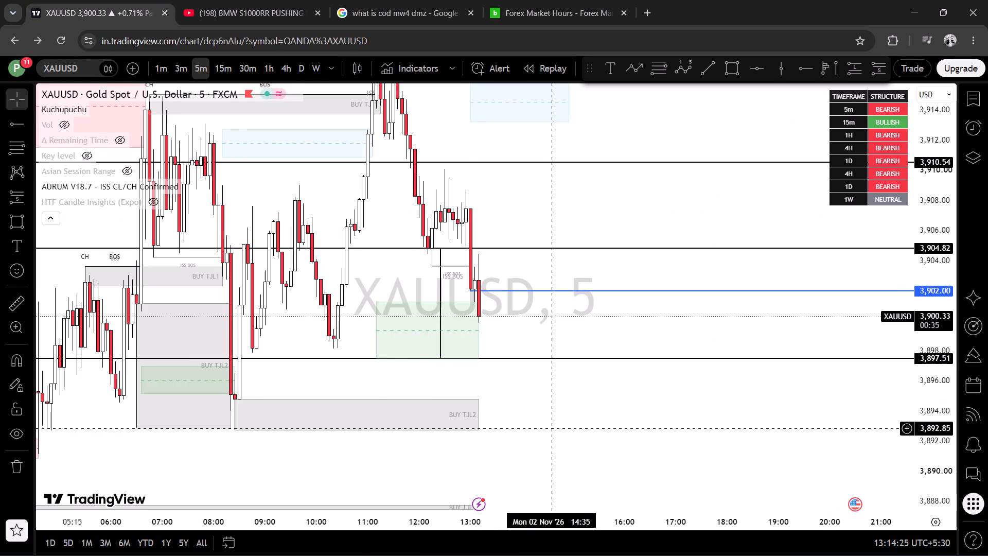
scroll(461, 333, up, 1)
drag(514, 495, 655, 454)
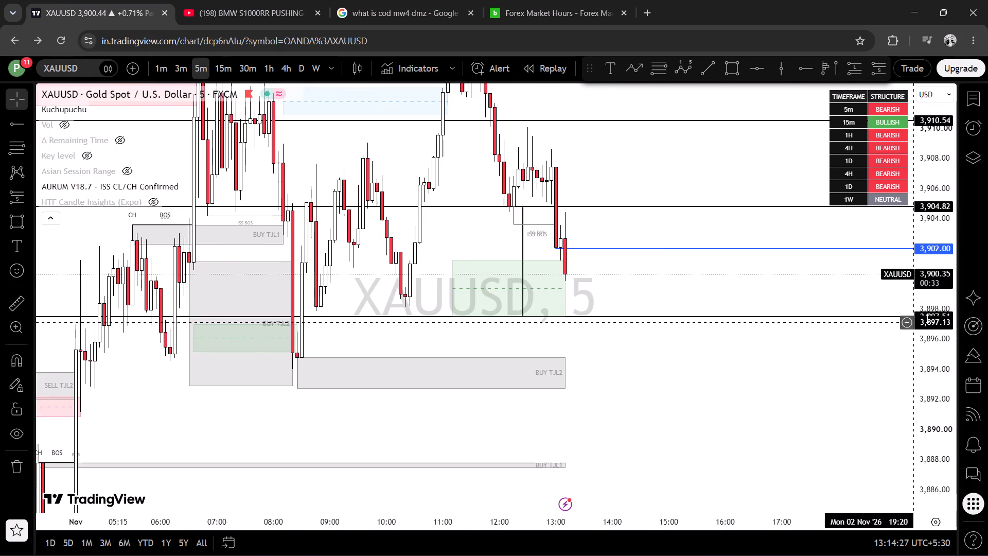
drag(937, 326, 942, 483)
scroll(756, 460, down, 3)
drag(739, 402, 718, 442)
drag(919, 445, 925, 320)
scroll(869, 477, up, 2)
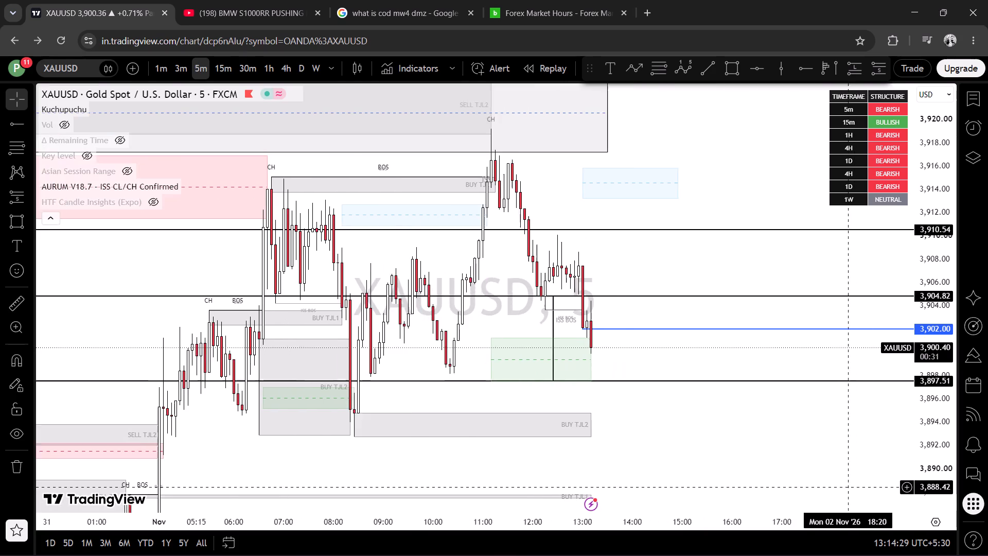
drag(808, 464, 790, 424)
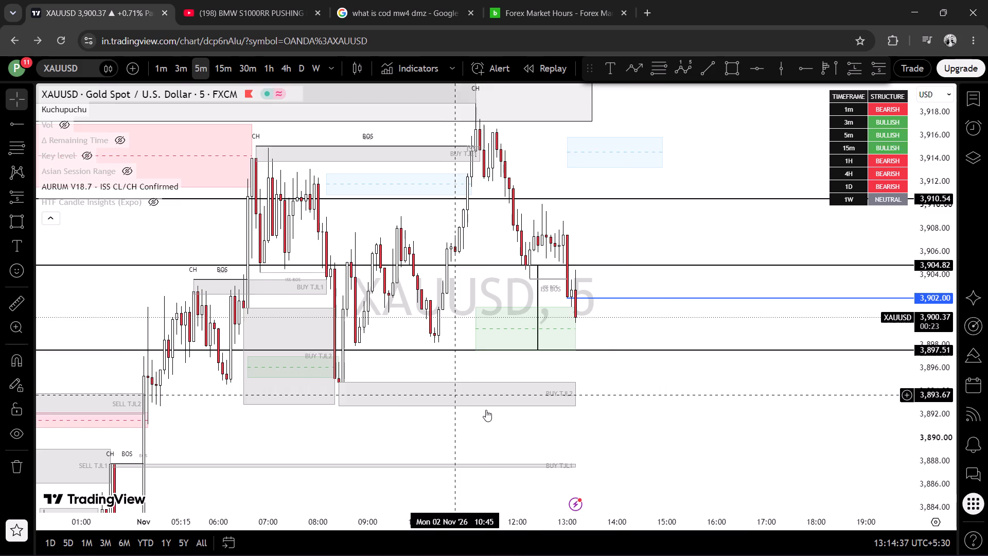
drag(722, 422, 705, 407)
Examine the earlier XAUUSD price action and marked zones from 30 October to 2 November, ending at the latest candles.
drag(275, 316, 695, 263)
scroll(634, 288, down, 3)
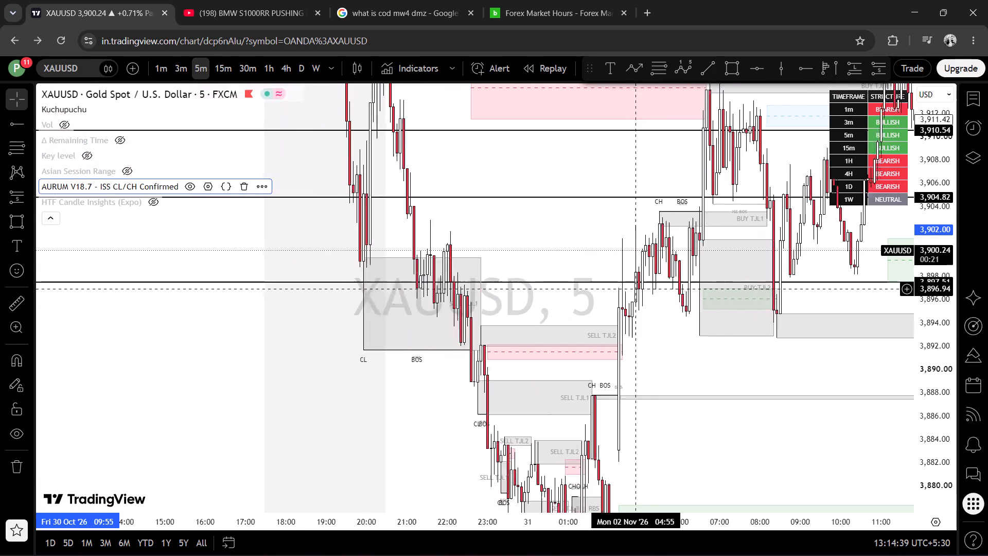
scroll(633, 289, up, 5)
drag(471, 251, 594, 300)
drag(571, 290, 549, 289)
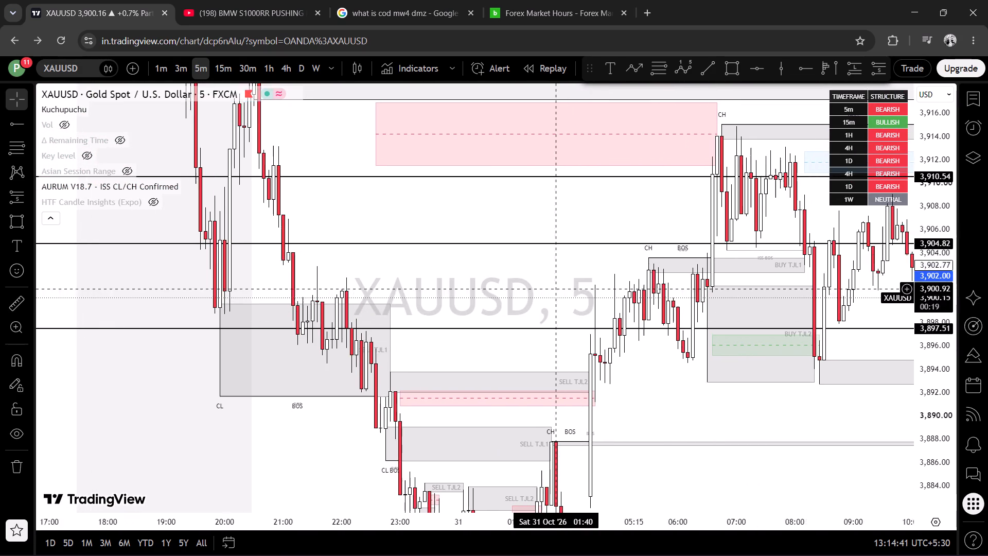
drag(549, 289, 523, 295)
drag(772, 328, 713, 329)
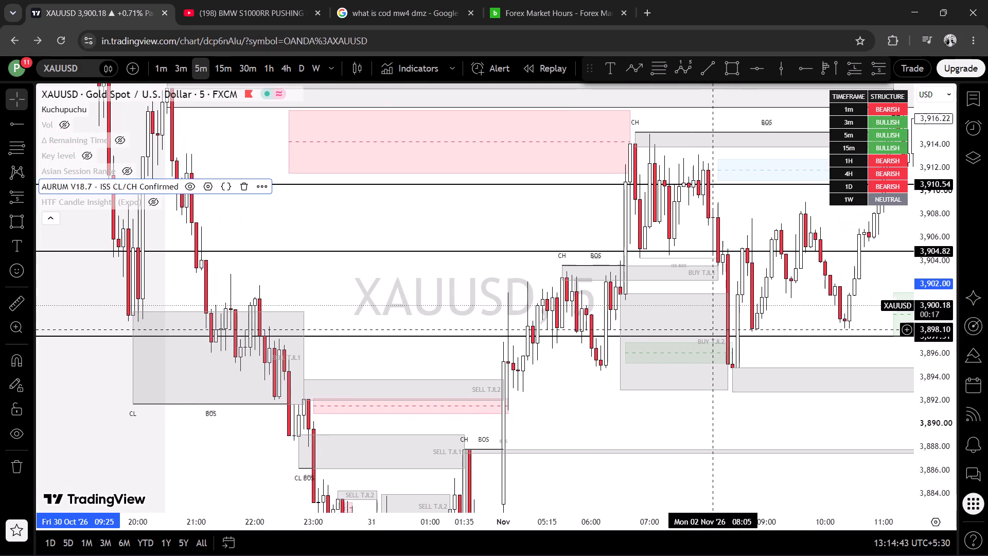
drag(713, 329, 709, 329)
drag(718, 313, 353, 329)
scroll(587, 334, up, 2)
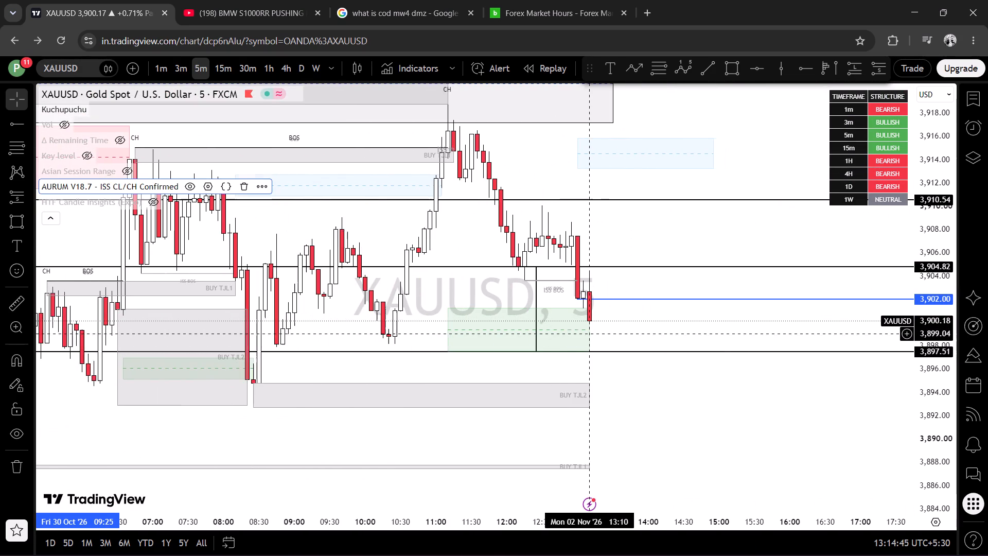
Examine the 5-minute price action around the 3,902.00 ray, the 3,897.51 and 3,904.82 levels and the nearby zones.
scroll(633, 404, down, 2)
drag(812, 445, 678, 445)
scroll(739, 411, down, 4)
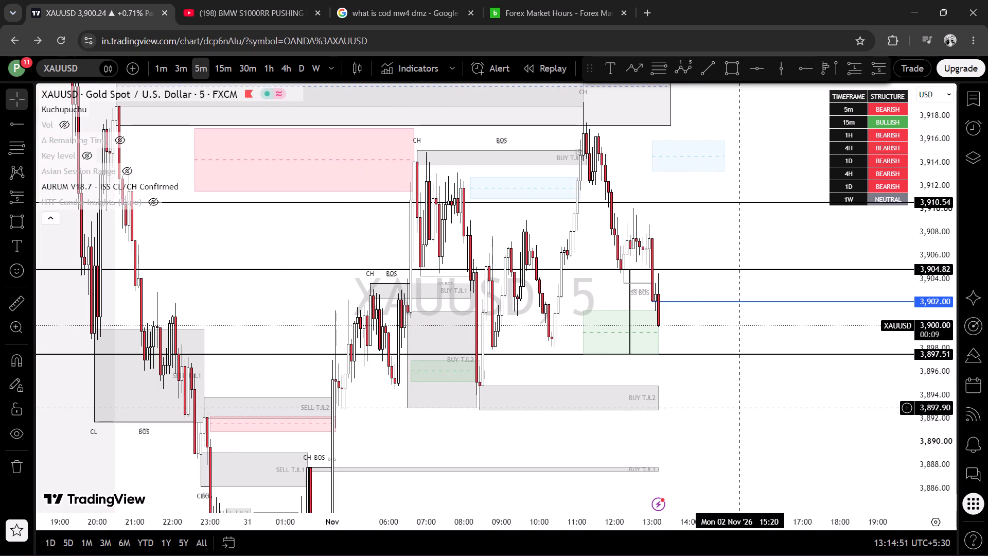
scroll(756, 241, up, 2)
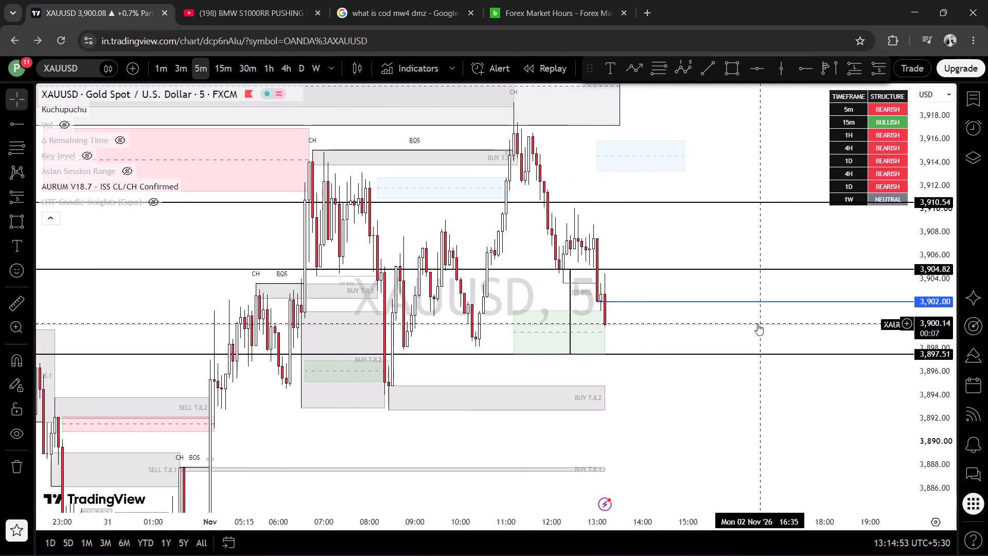
scroll(740, 356, down, 3)
drag(813, 427, 680, 420)
scroll(715, 421, up, 2)
drag(691, 413, 793, 426)
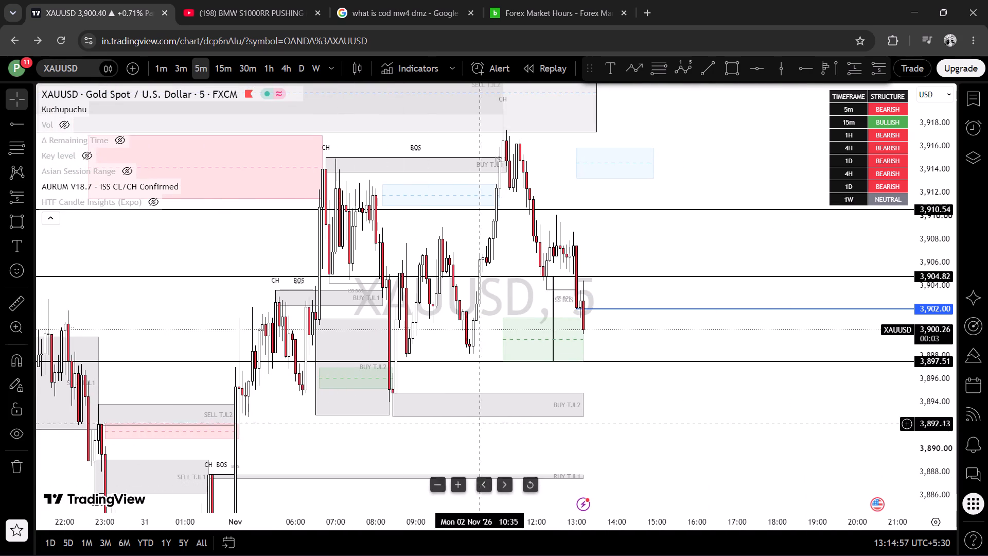
scroll(695, 356, up, 2)
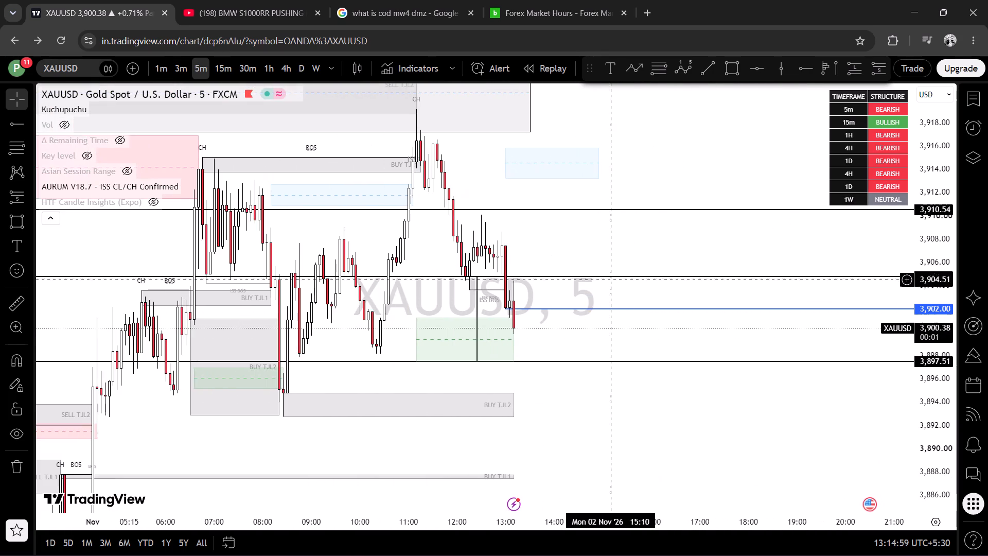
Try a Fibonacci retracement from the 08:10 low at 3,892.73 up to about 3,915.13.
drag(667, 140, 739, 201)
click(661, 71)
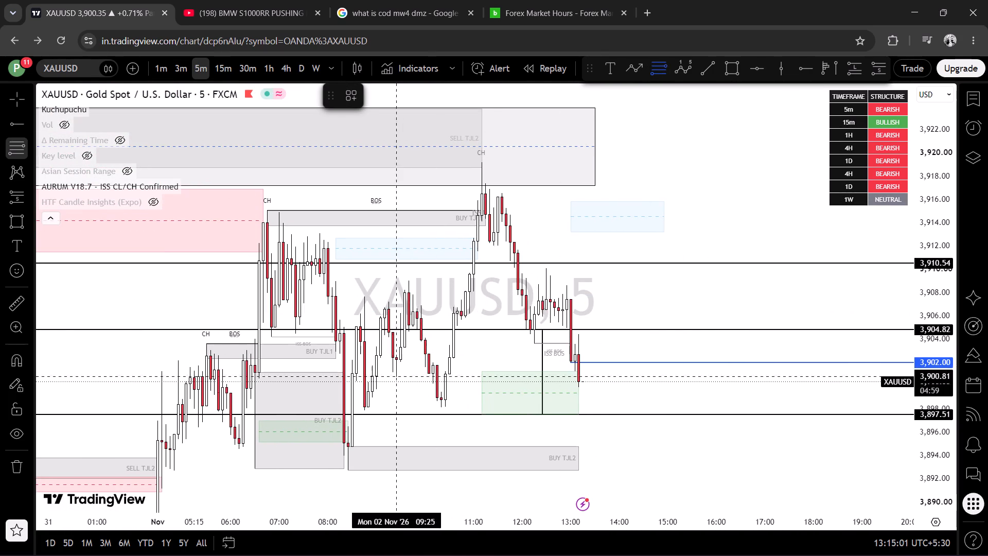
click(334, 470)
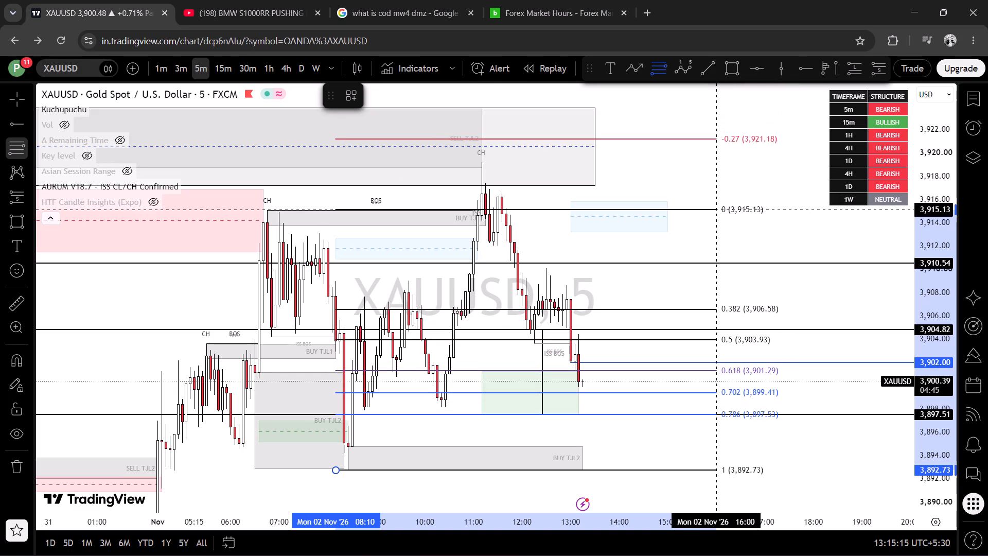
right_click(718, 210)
Draw a rectangle over the lower half of the green zone, from 11:10 to 15:00 and about 3,899.39 down to 3,897.54.
drag(947, 462, 911, 392)
scroll(860, 389, up, 1)
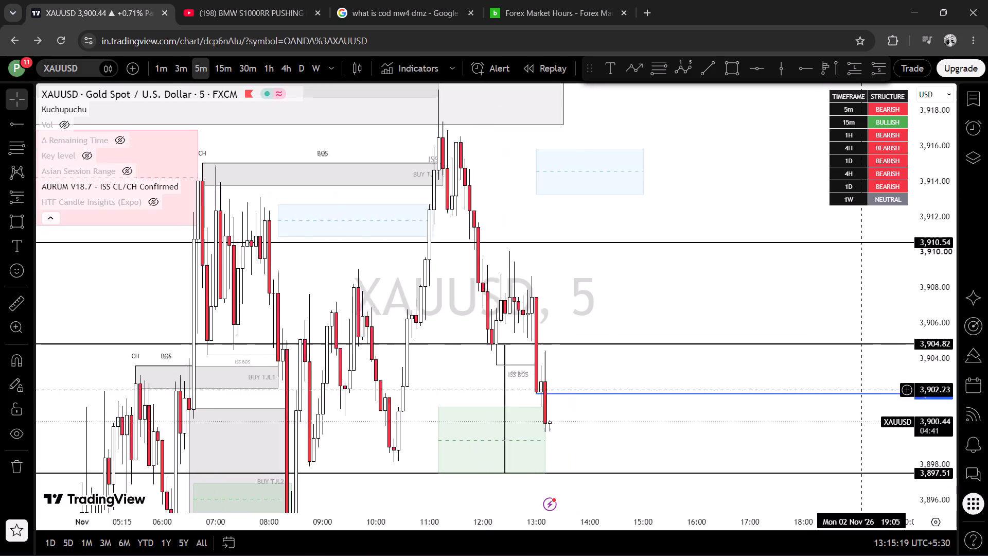
scroll(850, 395, up, 1)
drag(734, 427, 727, 355)
scroll(632, 367, up, 2)
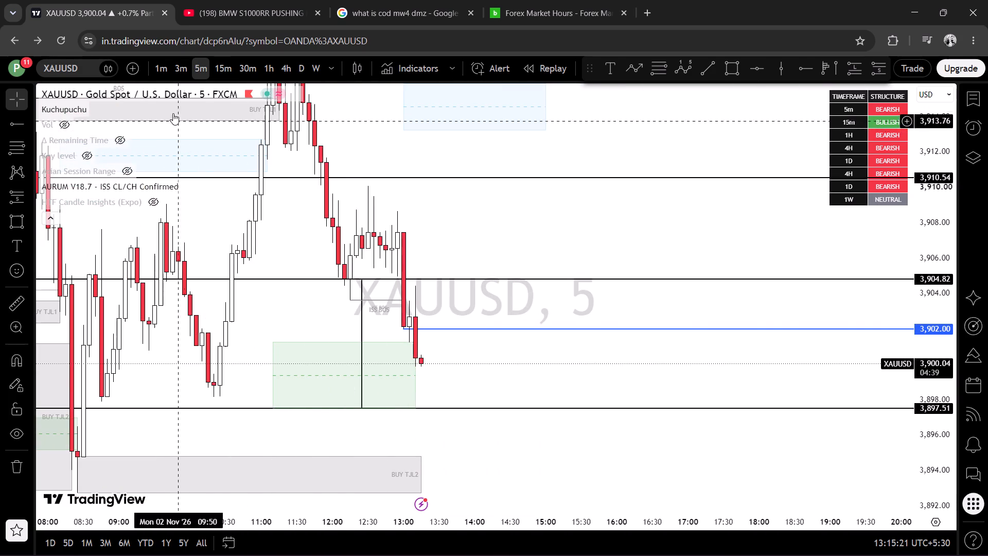
click(729, 69)
click(273, 342)
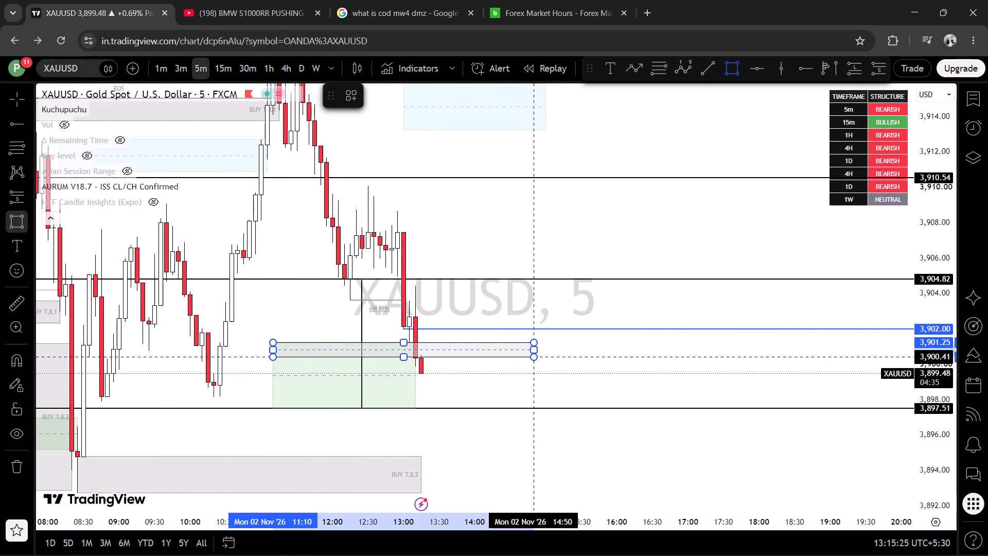
click(543, 408)
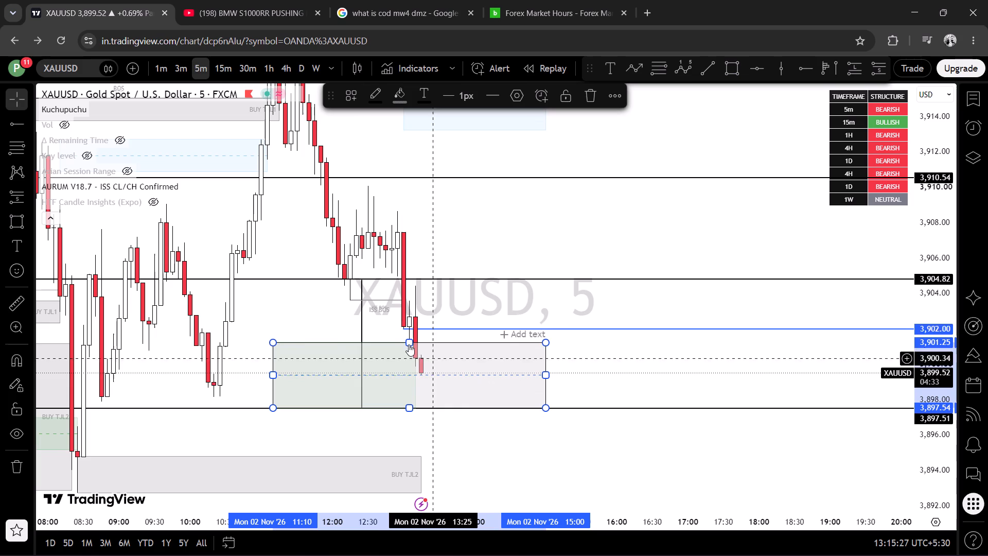
drag(407, 344, 414, 375)
Switch XAUUSD to the 1-minute timeframe and frame the latest candles with the rectangle above 3,897.51.
click(153, 65)
scroll(507, 420, down, 4)
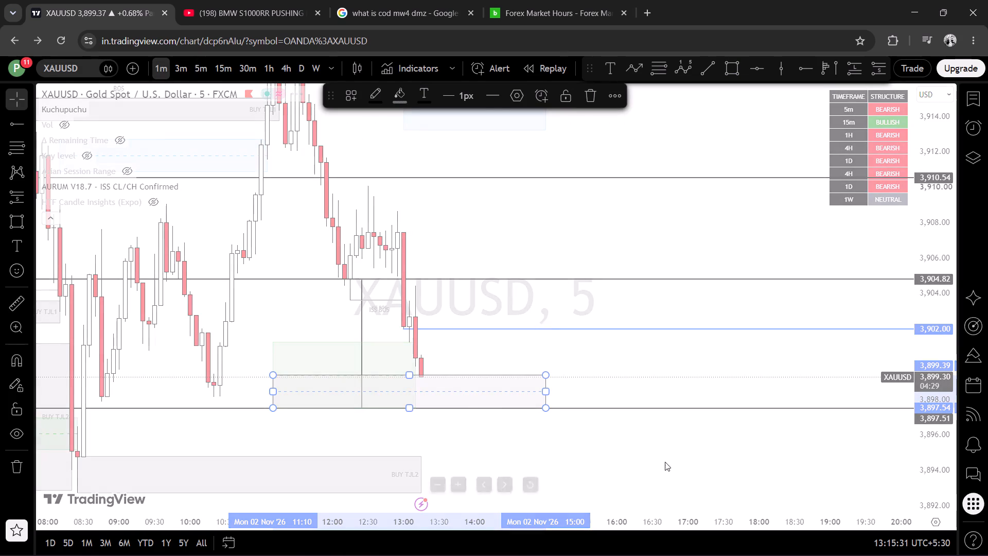
scroll(674, 472, down, 4)
drag(937, 447, 920, 208)
scroll(855, 310, up, 7)
drag(774, 414, 708, 209)
scroll(720, 255, up, 3)
drag(592, 242, 802, 357)
scroll(786, 361, down, 1)
scroll(898, 326, down, 4)
drag(883, 323, 877, 322)
drag(843, 326, 780, 340)
drag(943, 352, 939, 408)
scroll(839, 351, up, 2)
drag(771, 320, 760, 303)
scroll(774, 305, down, 3)
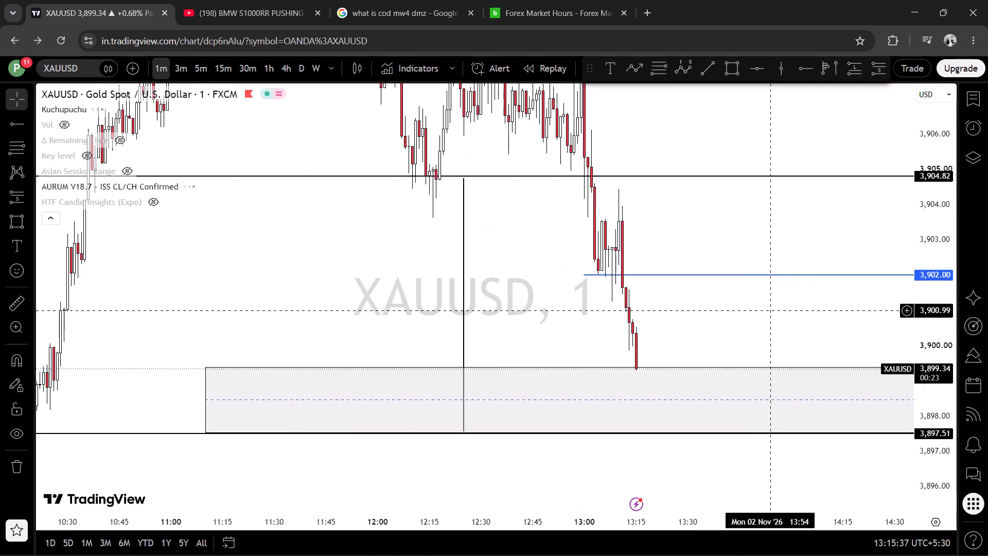
drag(752, 289, 707, 256)
scroll(717, 291, up, 1)
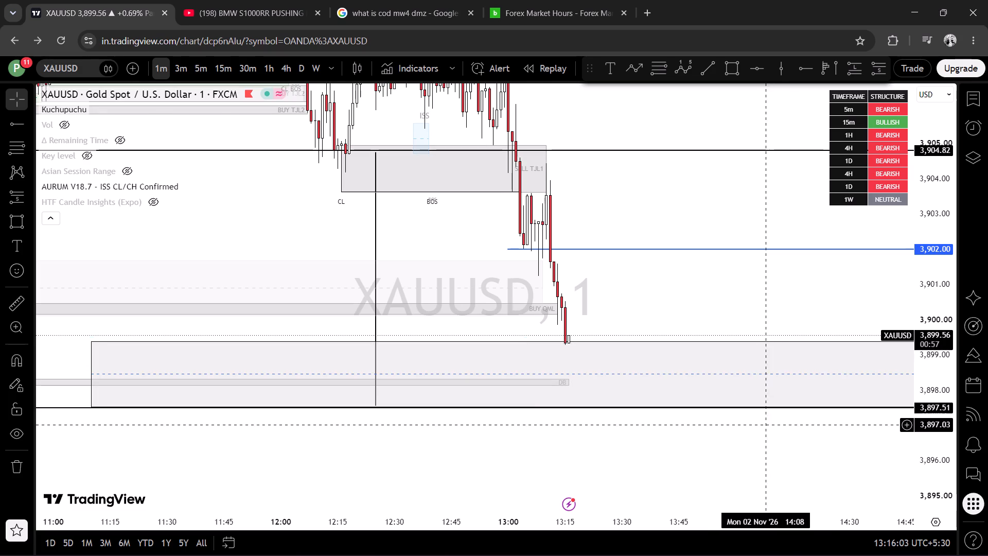
Measure the price distance from the latest 1-minute candle down to the 3,897.51 level.
scroll(750, 377, up, 2)
scroll(626, 325, down, 2)
scroll(682, 370, up, 2)
drag(598, 293, 611, 288)
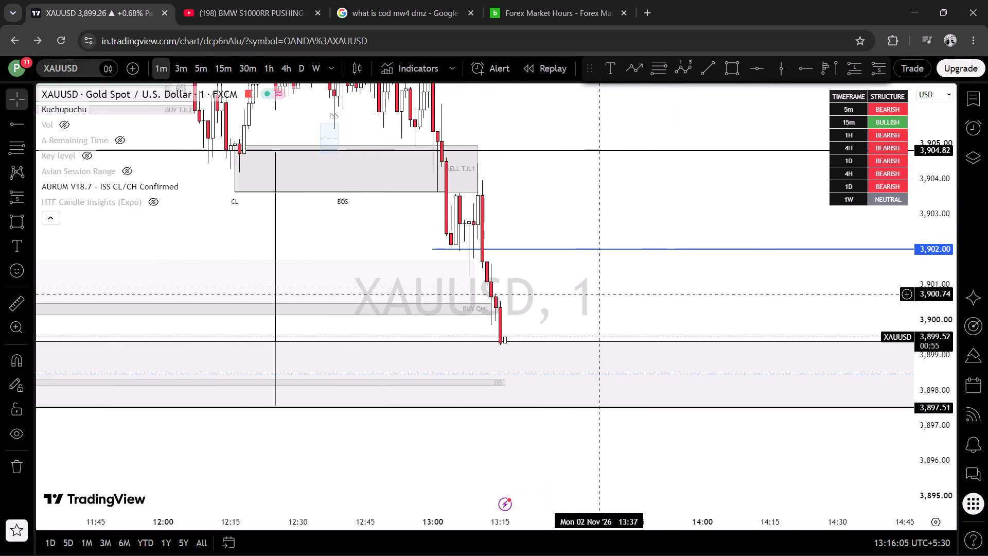
drag(611, 288, 659, 273)
drag(934, 429, 934, 376)
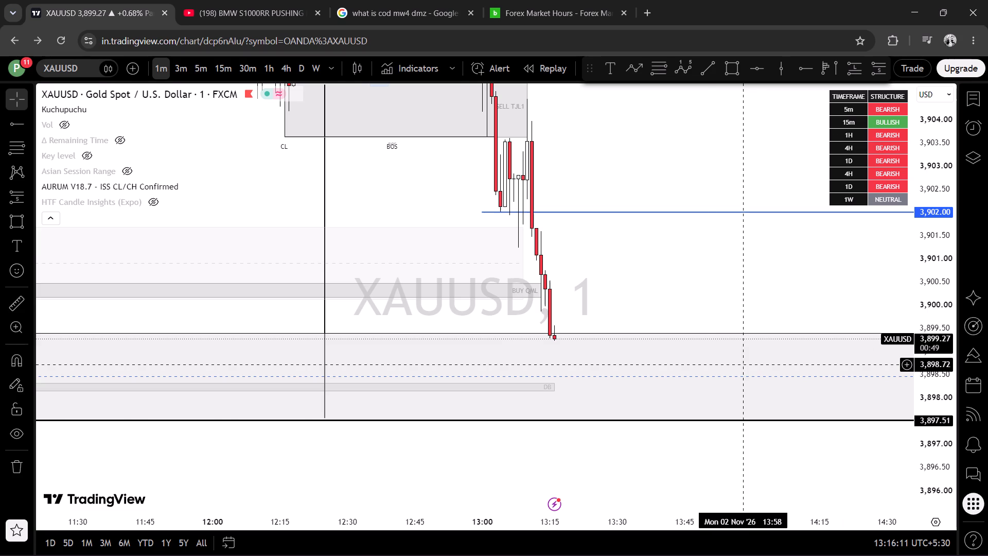
click(23, 302)
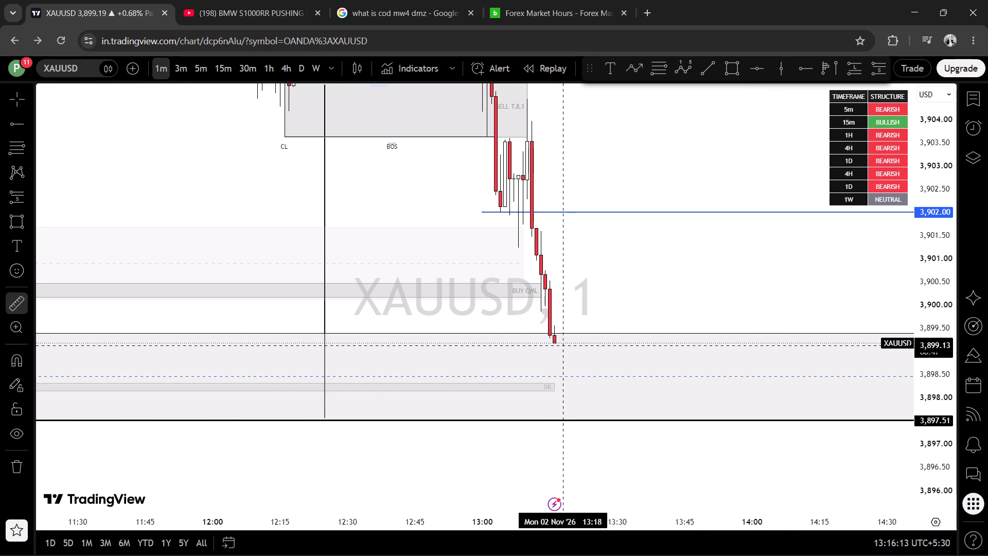
click(568, 343)
click(640, 420)
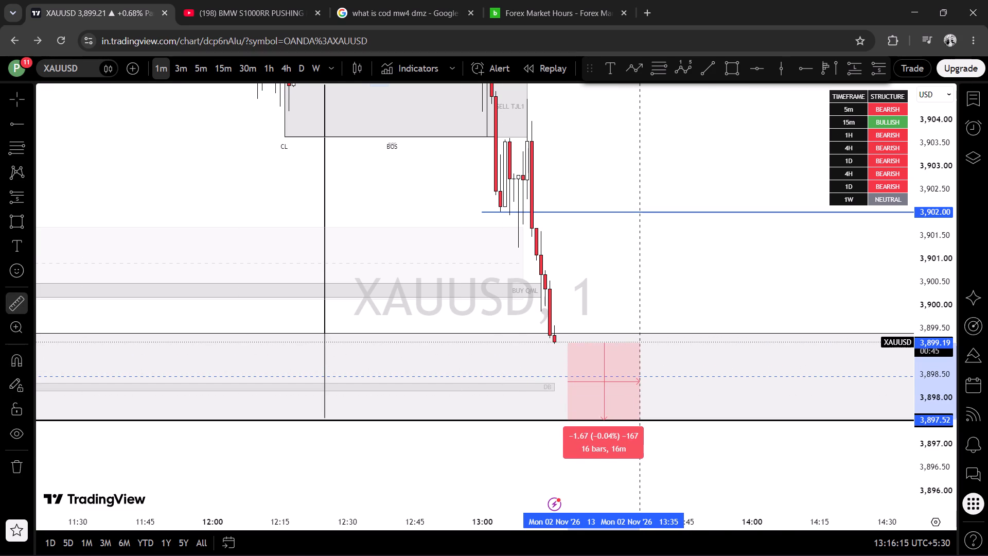
click(617, 290)
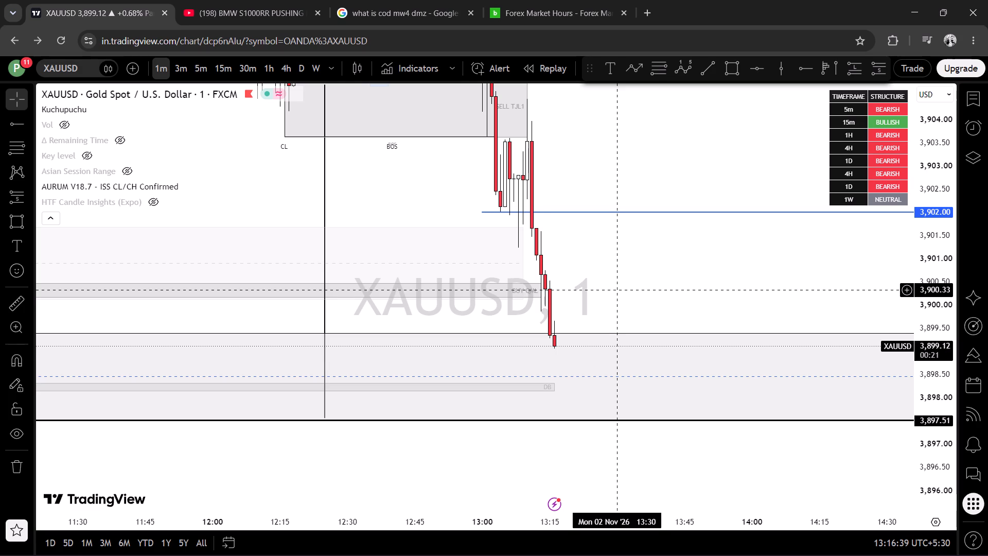
Measure the price drop from the 3,904.82 level down to the latest 1-minute candle.
scroll(688, 245, down, 3)
scroll(839, 255, up, 5)
drag(735, 293, 725, 432)
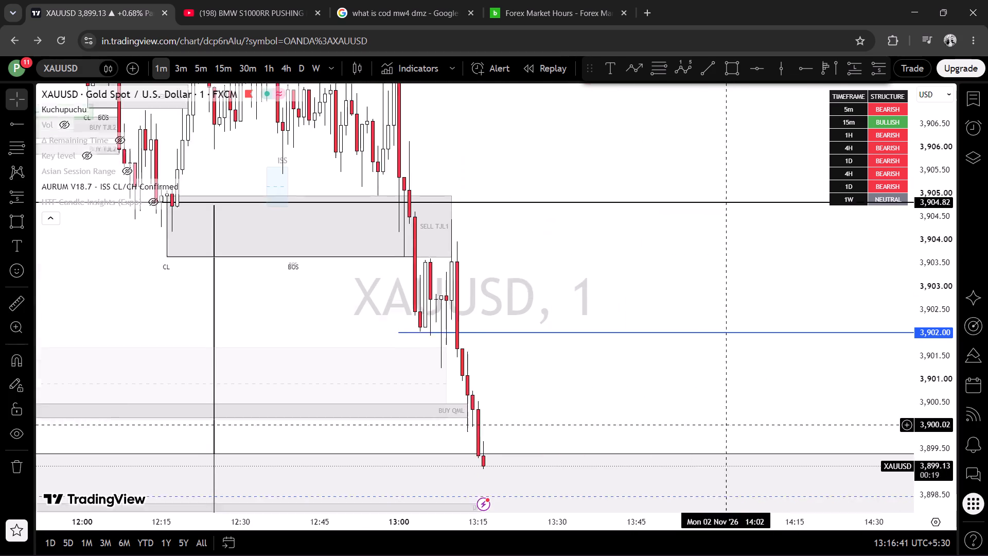
drag(725, 432, 723, 437)
scroll(687, 435, down, 3)
drag(948, 298, 936, 394)
drag(769, 290, 744, 245)
drag(714, 297, 716, 339)
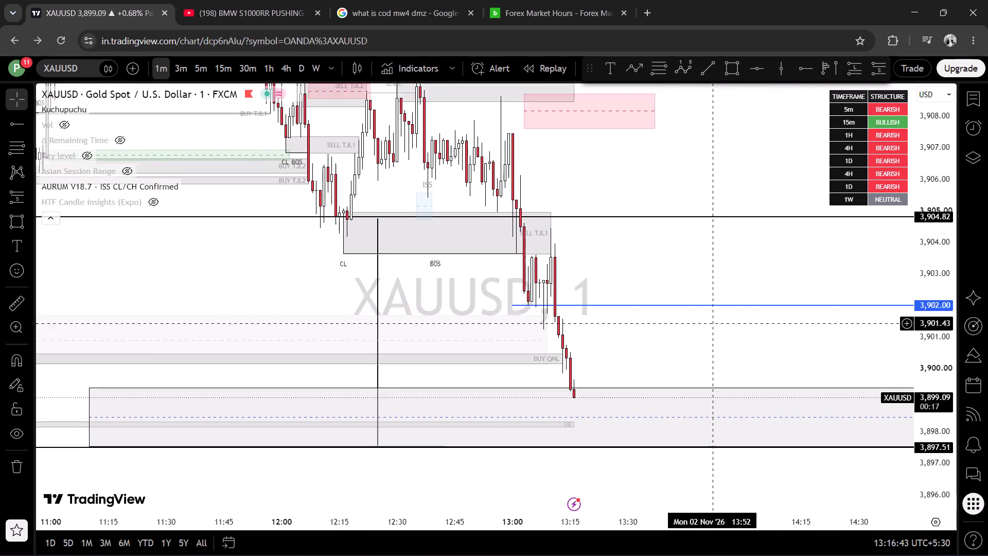
drag(716, 339, 722, 403)
click(2, 294)
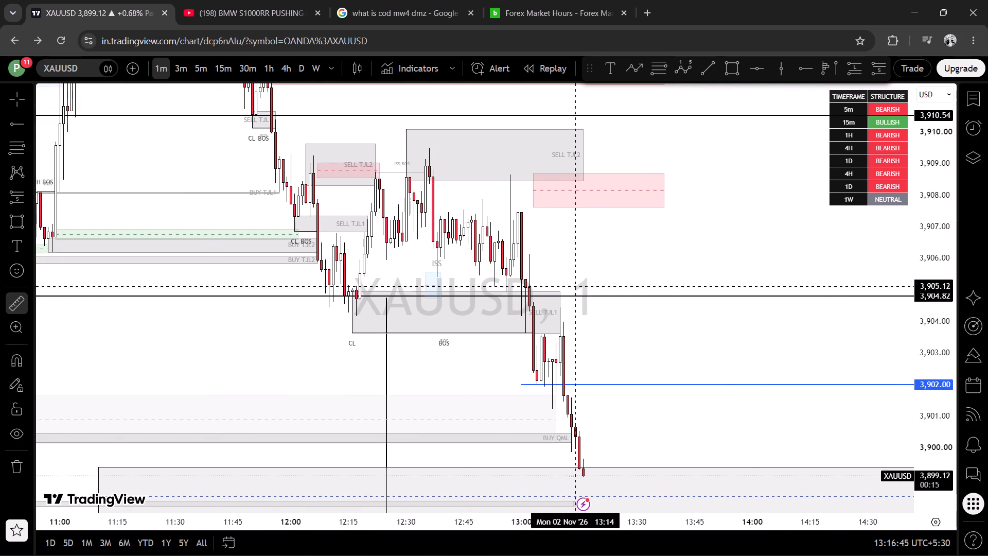
click(588, 295)
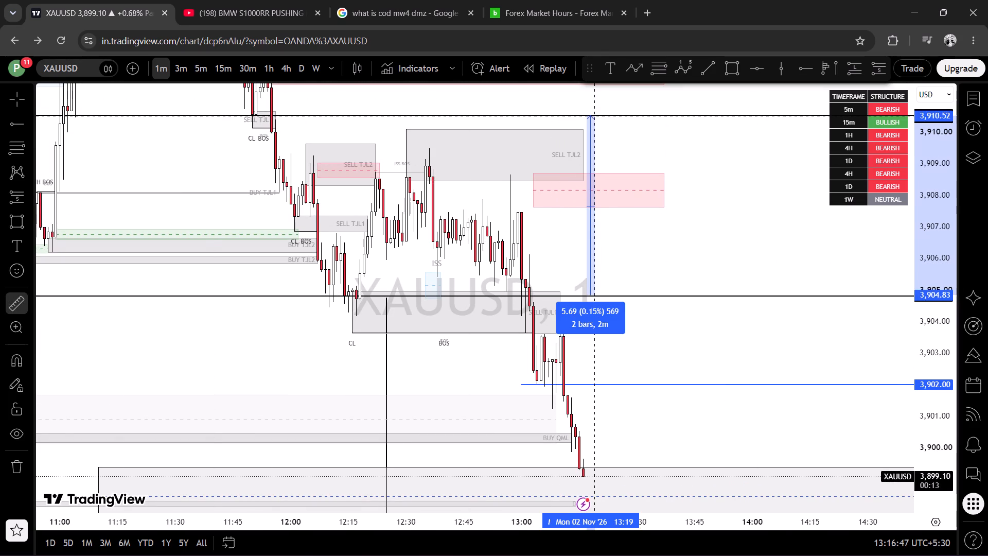
click(695, 477)
Examine the wider 1-minute price action and the latest candles within the rectangle above 3,897.51.
scroll(764, 425, down, 2)
drag(799, 411, 784, 379)
scroll(790, 387, down, 2)
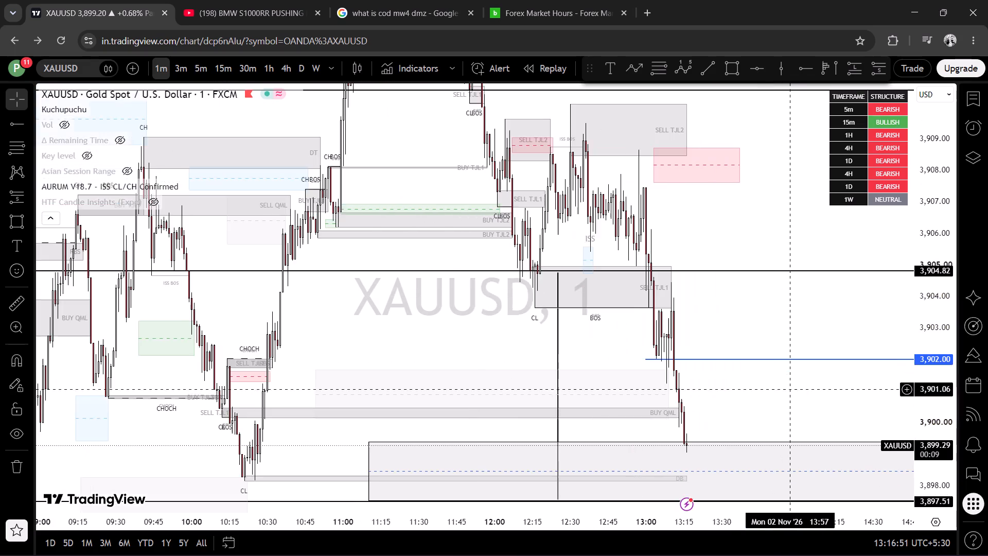
drag(771, 372, 710, 301)
scroll(721, 361, up, 3)
drag(709, 331, 707, 305)
scroll(721, 339, up, 1)
drag(693, 324, 764, 340)
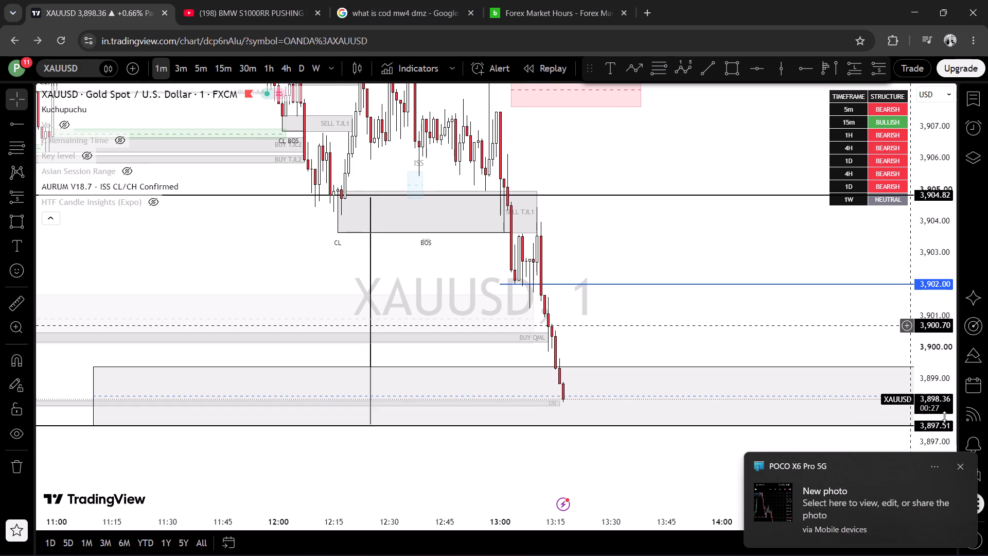
Dismiss the new photo notification from the connected phone.
click(960, 464)
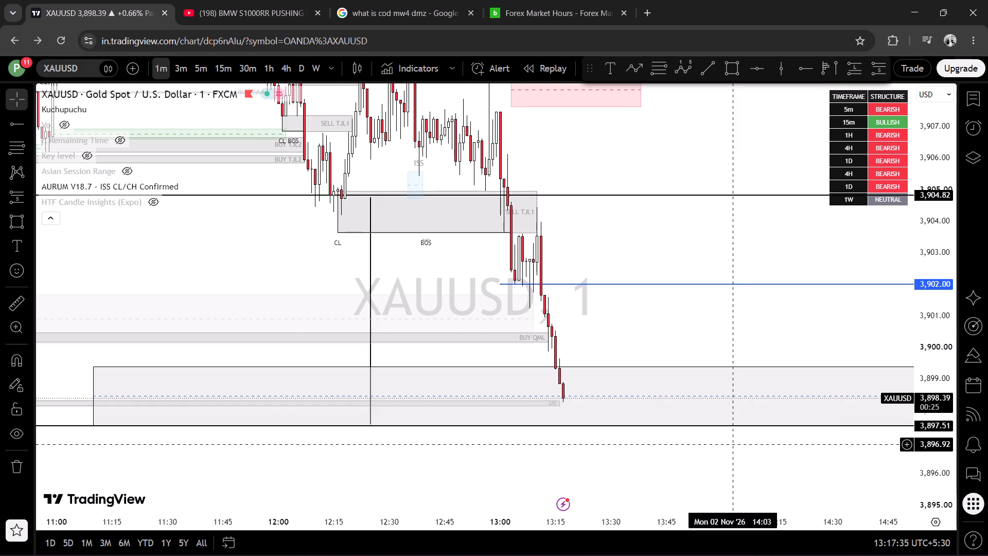
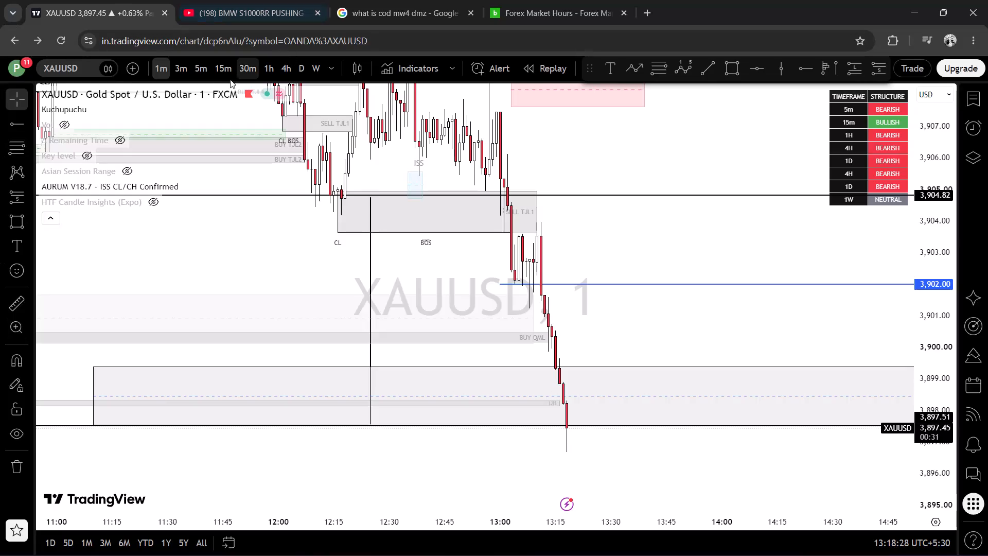
Switch to the 15-minute chart and examine price around the rectangle above 3,897.51 and the 3,904.82 and 3,910.54 levels.
click(220, 64)
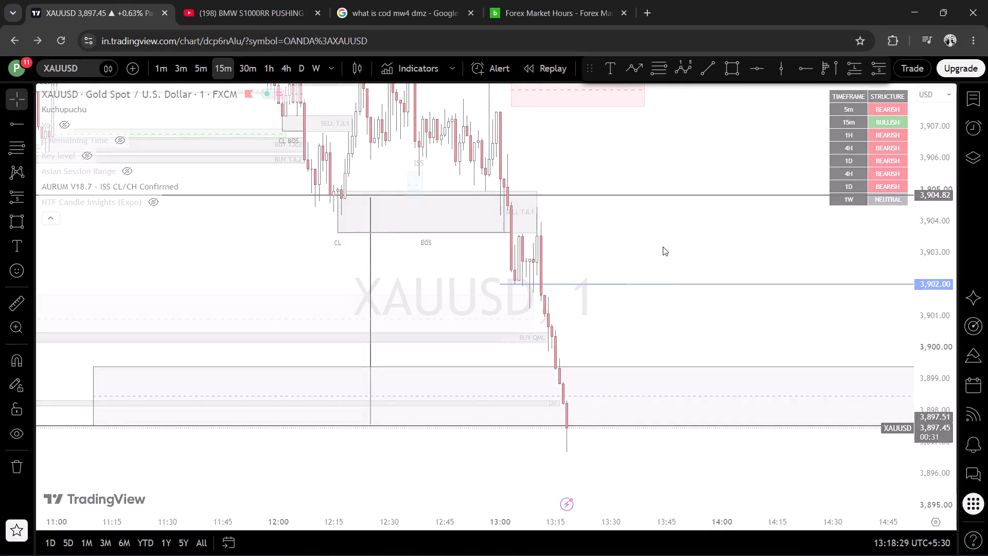
scroll(736, 340, up, 3)
drag(734, 339, 810, 327)
drag(943, 358, 934, 555)
scroll(808, 456, up, 3)
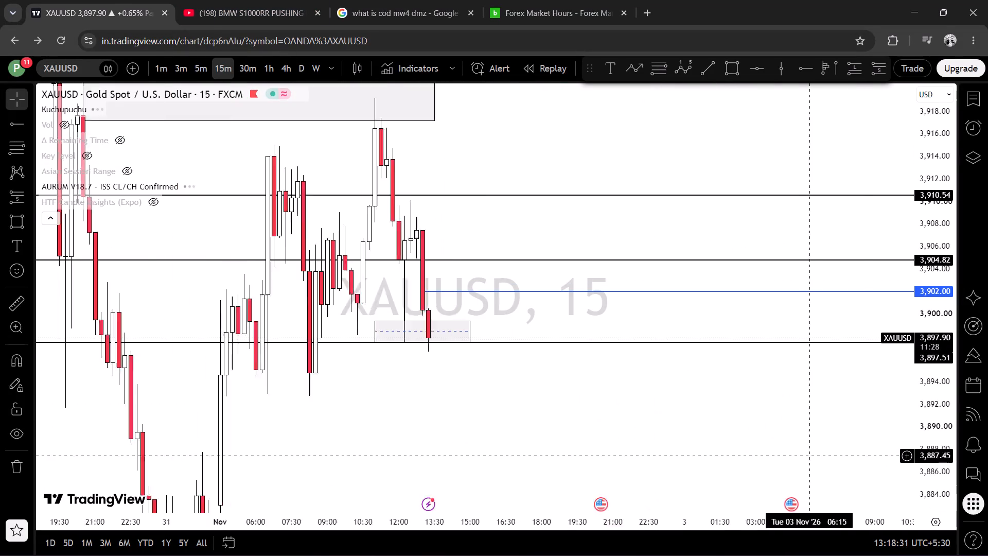
drag(747, 445, 816, 431)
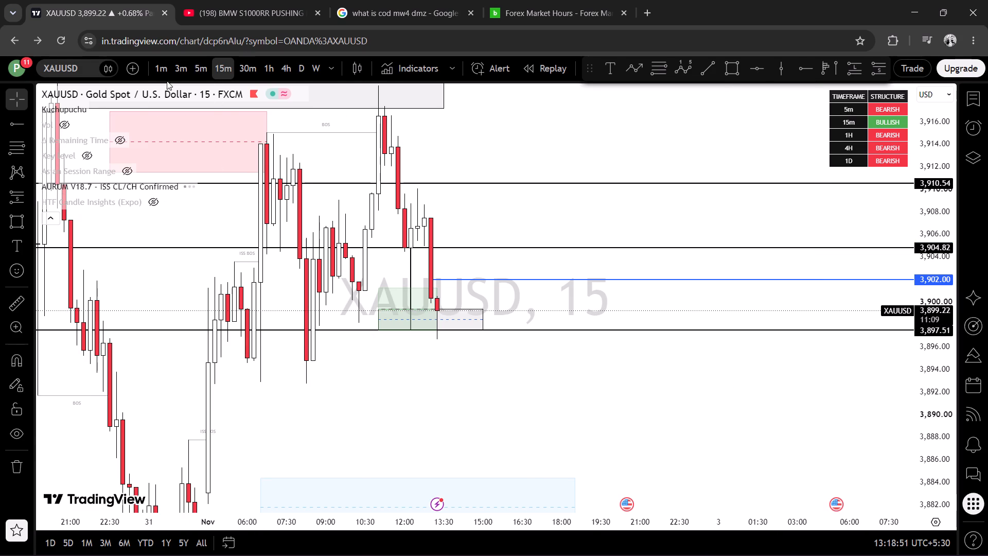
Return to the 1-minute chart and examine the latest candles around the 3,897.51 level.
click(162, 68)
scroll(626, 379, down, 3)
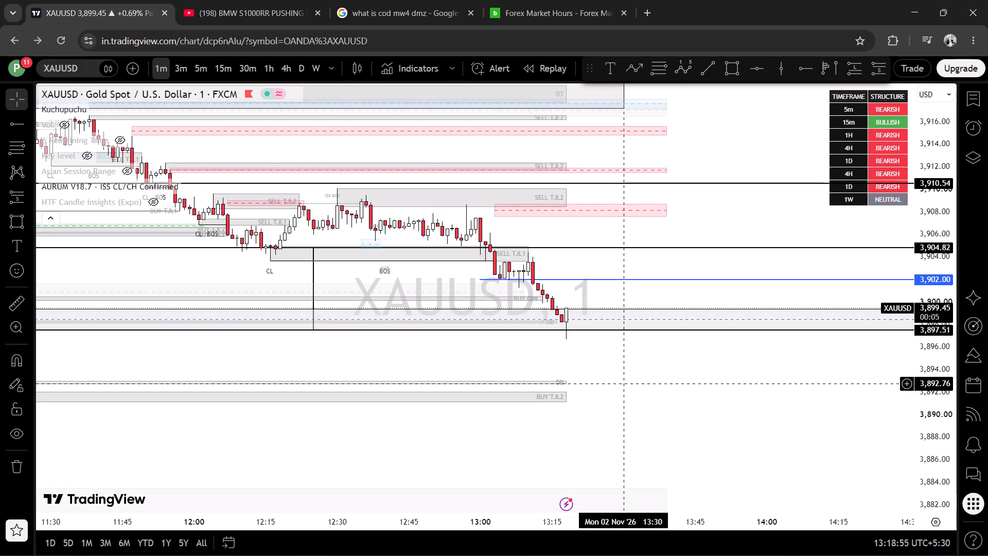
drag(938, 420, 944, 150)
scroll(898, 220, down, 3)
scroll(826, 446, up, 3)
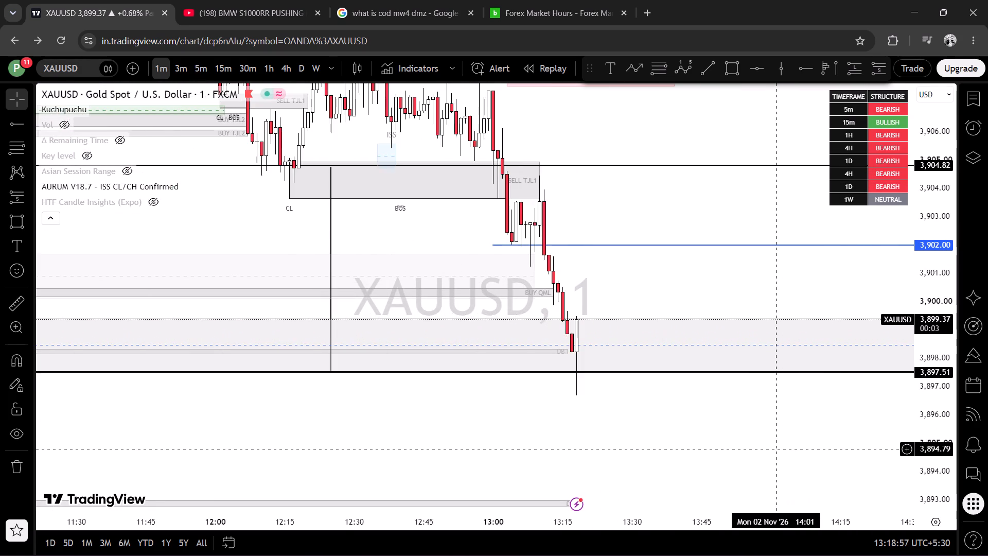
scroll(773, 449, up, 3)
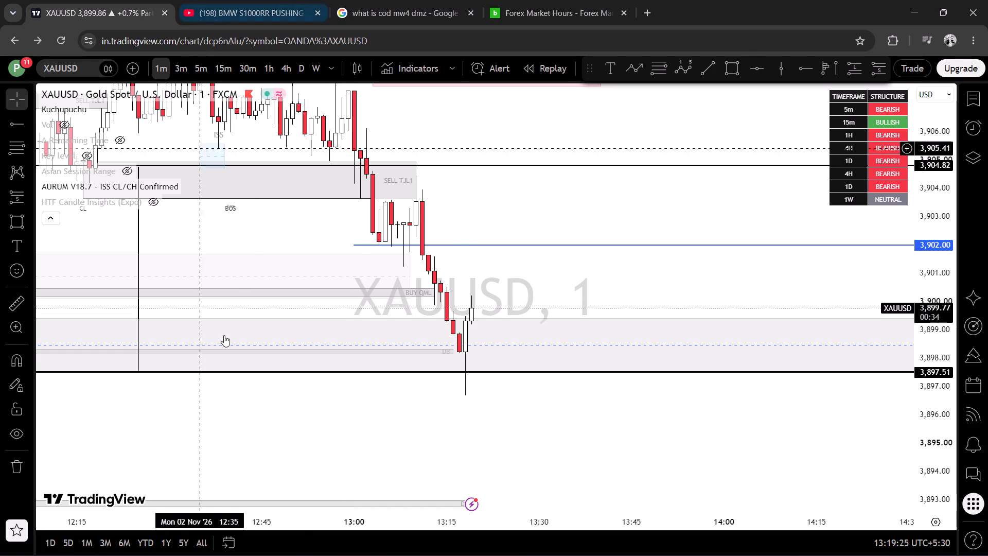
Switch to the 5-minute chart and examine the latest candles at the rectangle above 3,897.51.
scroll(260, 496, down, 2)
click(204, 64)
scroll(602, 403, down, 1)
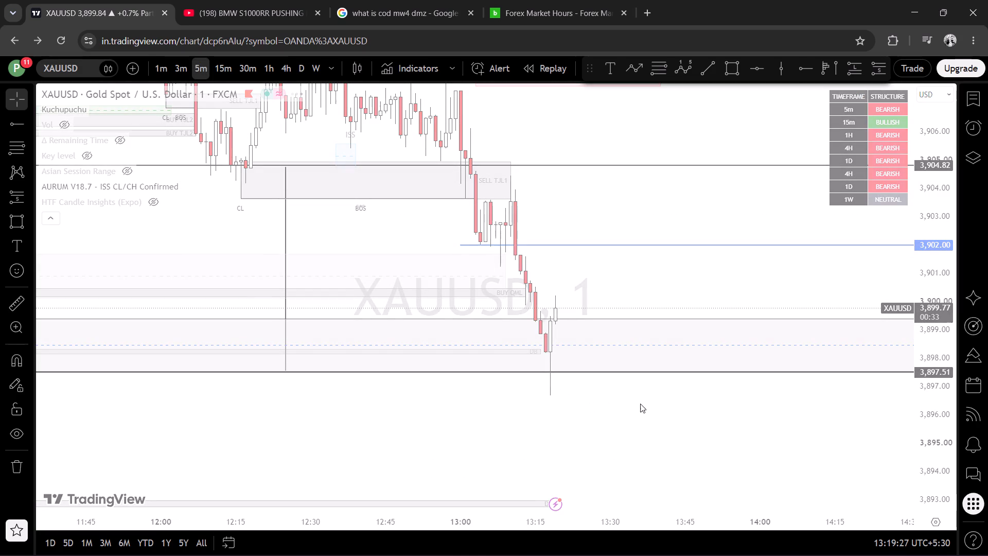
drag(787, 456, 730, 460)
drag(760, 465, 623, 470)
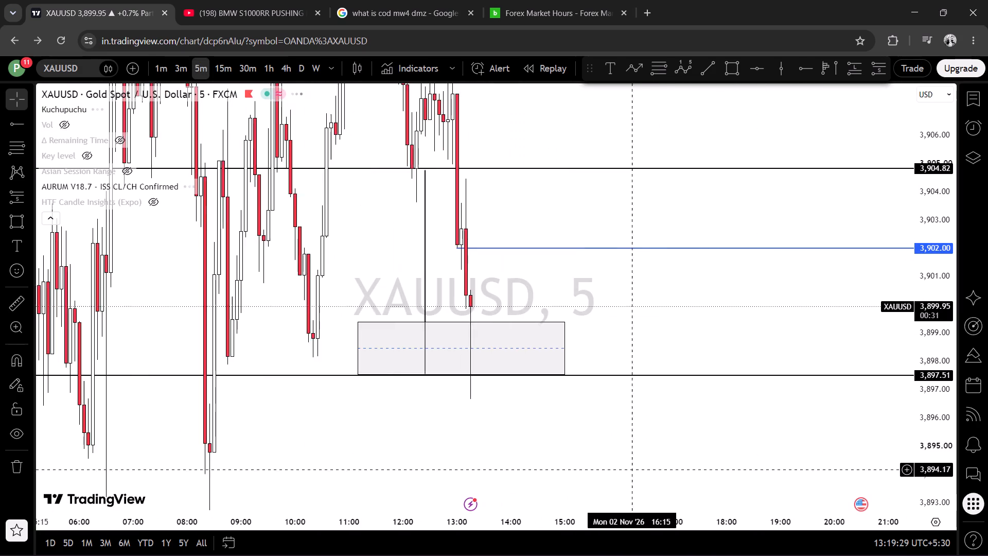
scroll(666, 458, up, 3)
drag(959, 306, 920, 463)
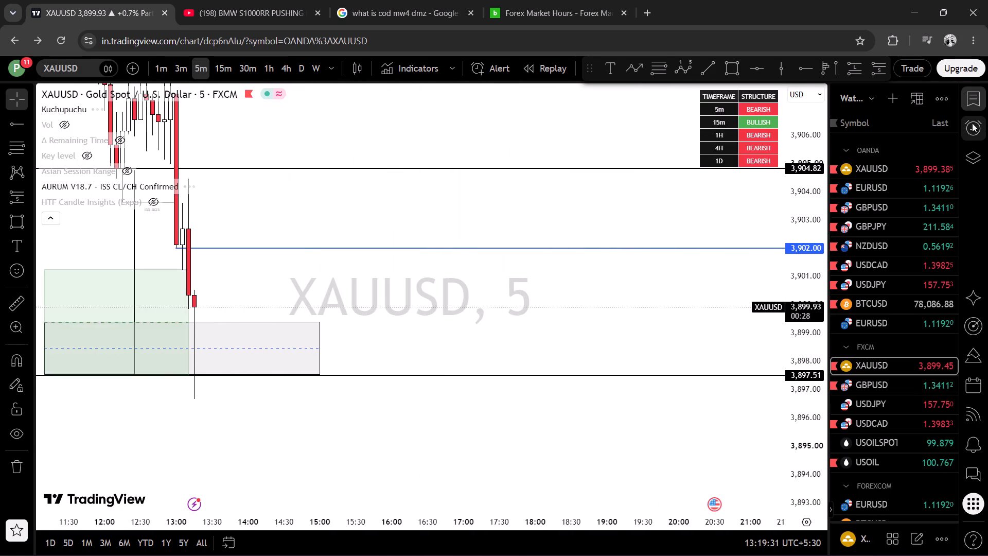
click(975, 100)
scroll(938, 283, up, 2)
drag(942, 287, 891, 456)
scroll(603, 458, up, 4)
drag(412, 441, 704, 458)
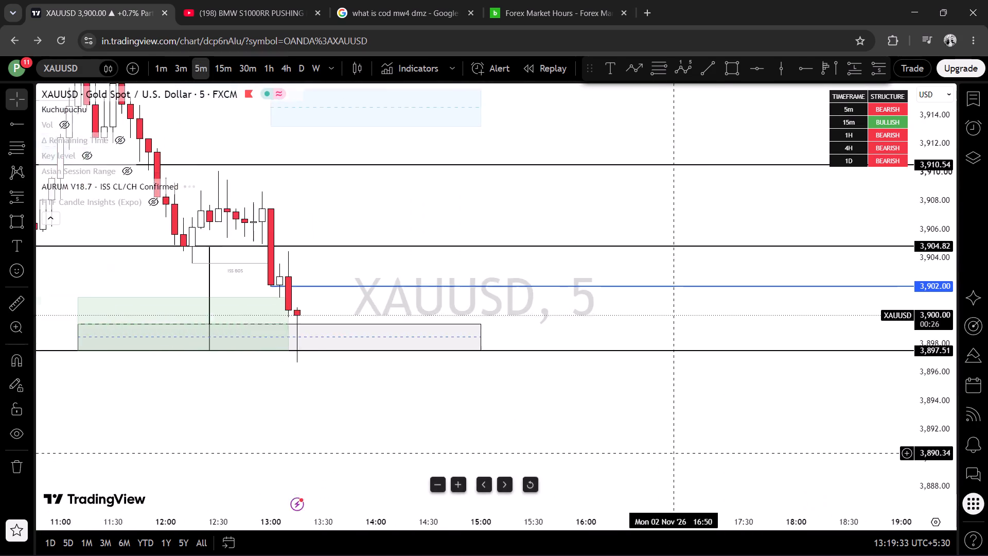
drag(704, 458, 715, 461)
Examine the wider 5-minute swings between the 3,910.54 and 3,897.51 levels and the zones around the latest candle.
scroll(670, 453, down, 5)
click(743, 451)
drag(697, 456, 573, 468)
scroll(699, 452, down, 4)
drag(749, 455, 660, 464)
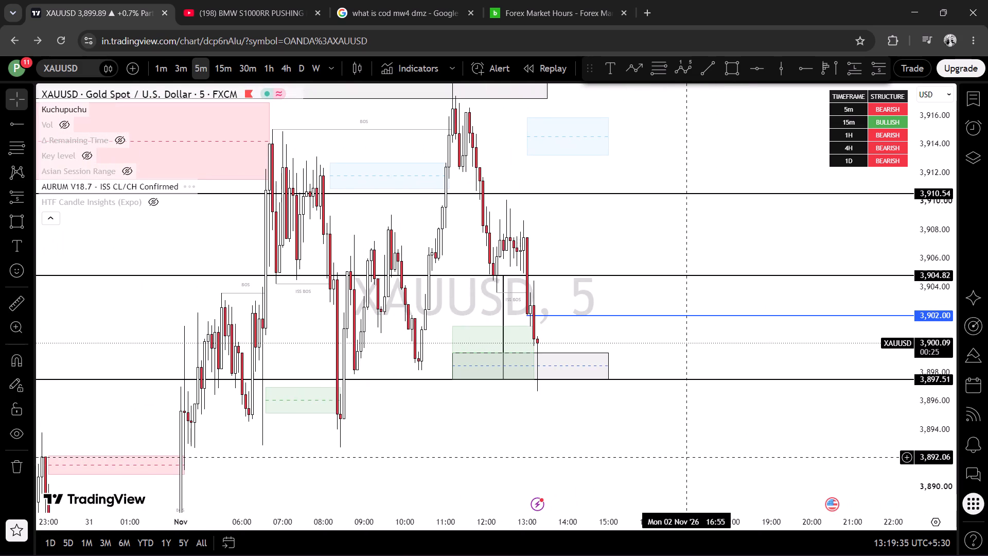
drag(703, 451, 666, 451)
scroll(668, 448, up, 1)
drag(621, 446, 643, 429)
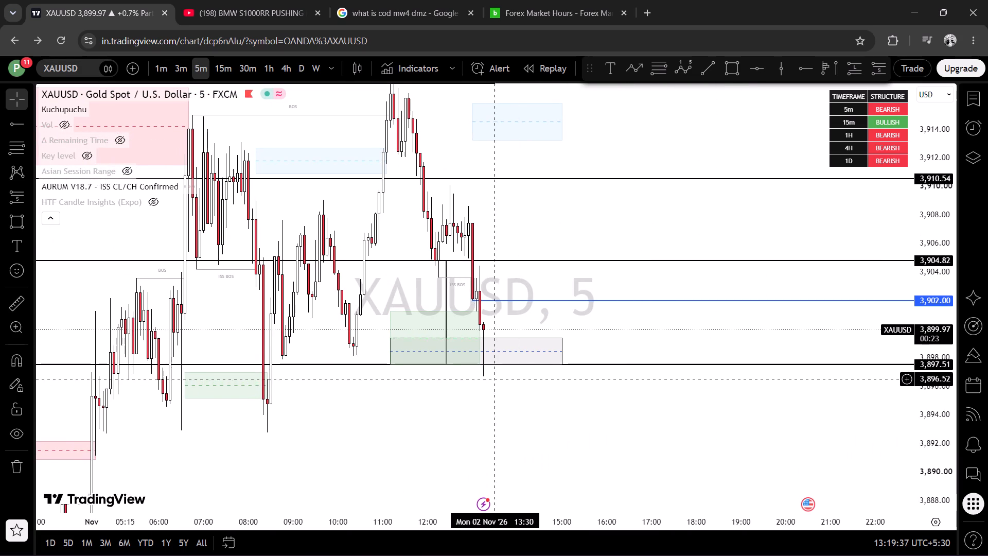
drag(578, 397, 582, 404)
scroll(584, 405, up, 1)
drag(921, 360, 937, 393)
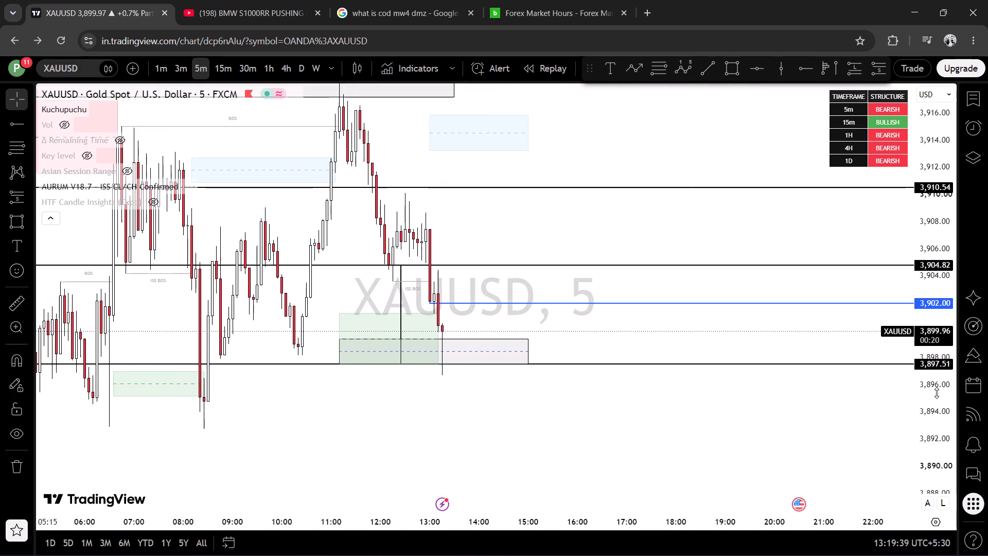
drag(937, 393, 935, 397)
scroll(729, 413, up, 2)
drag(597, 397, 695, 416)
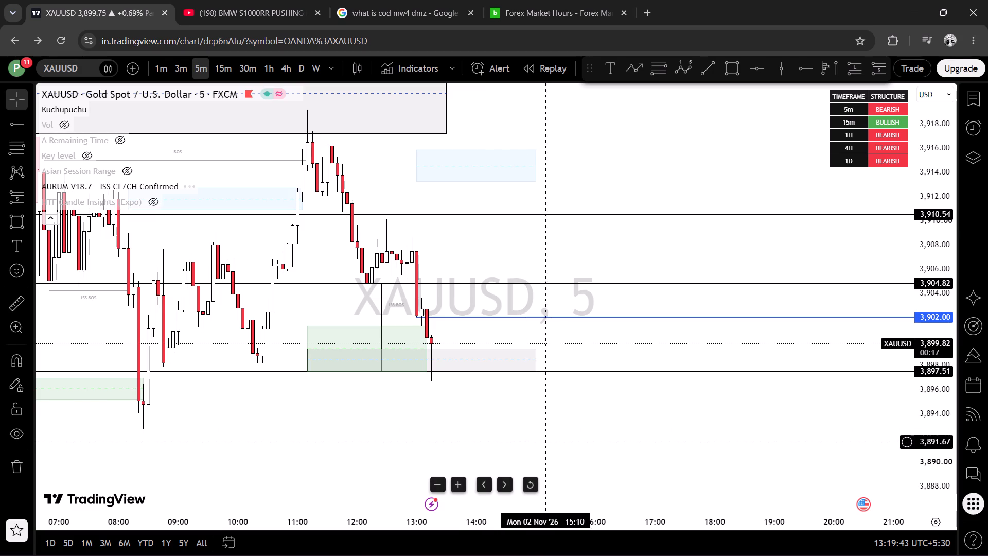
drag(536, 438, 548, 438)
drag(554, 448, 558, 457)
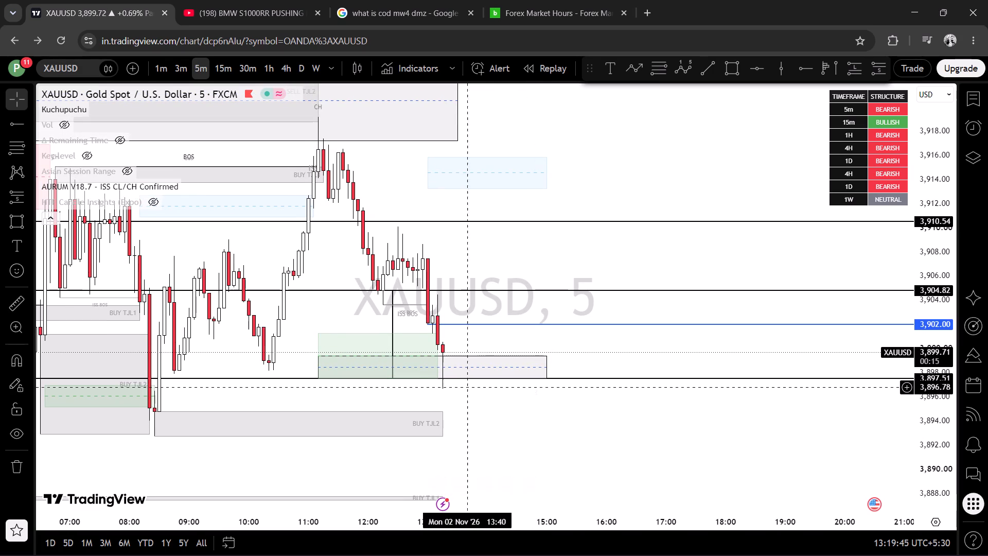
Place a long position at the latest 1-minute candles, with entry at 3,899.37 and stop at 3,896.89.
click(856, 67)
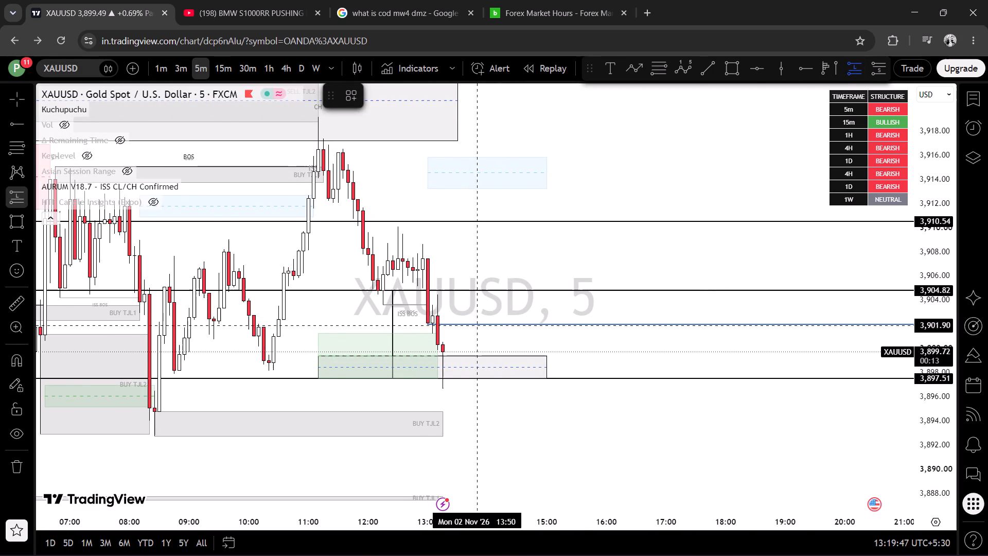
click(156, 65)
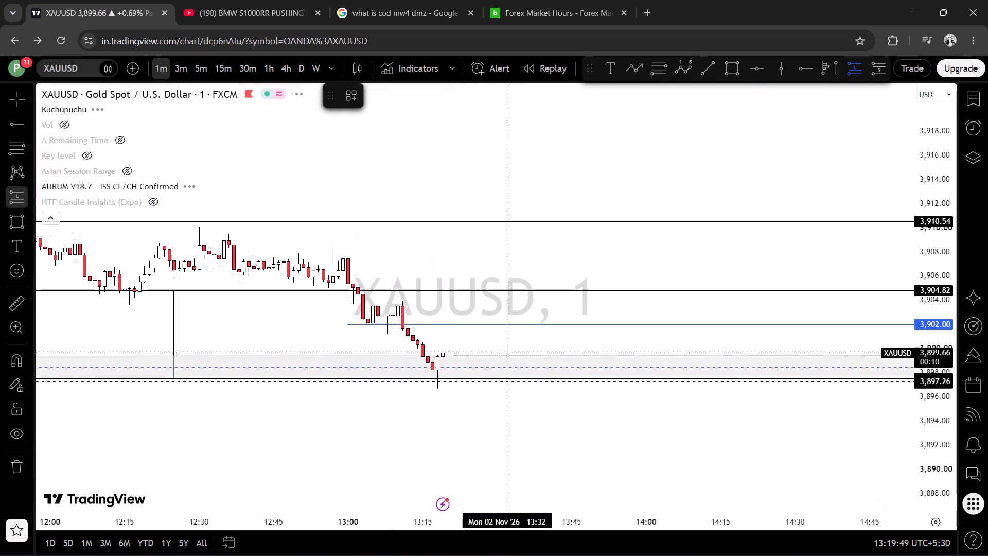
click(439, 359)
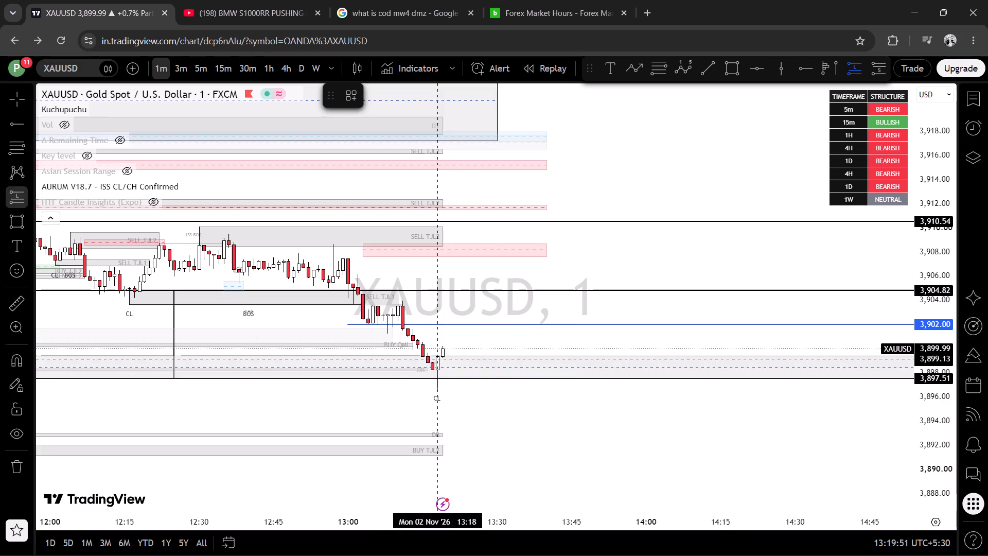
drag(944, 443, 929, 286)
drag(748, 354, 733, 202)
scroll(711, 311, down, 4)
drag(798, 431, 783, 443)
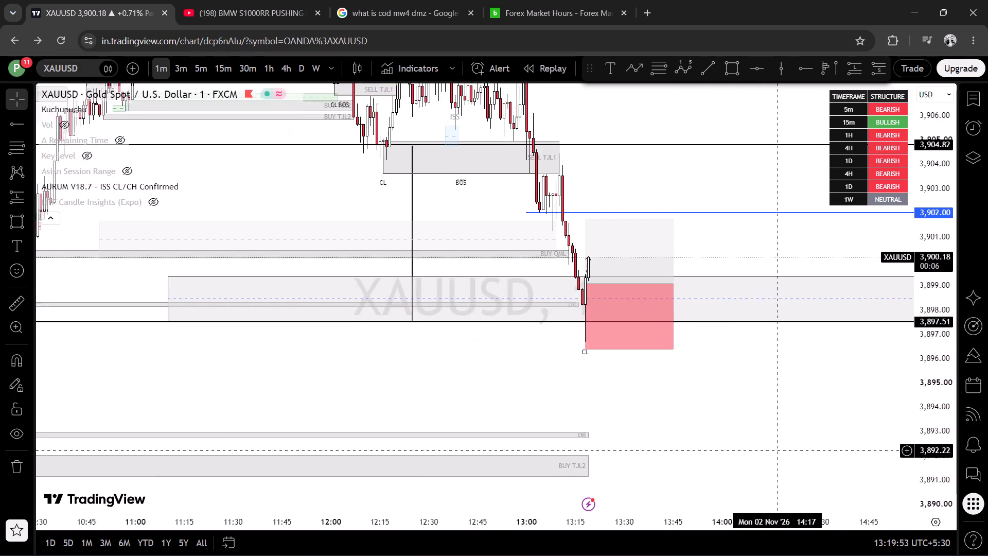
scroll(775, 454, up, 4)
drag(693, 417, 697, 453)
drag(452, 334, 451, 327)
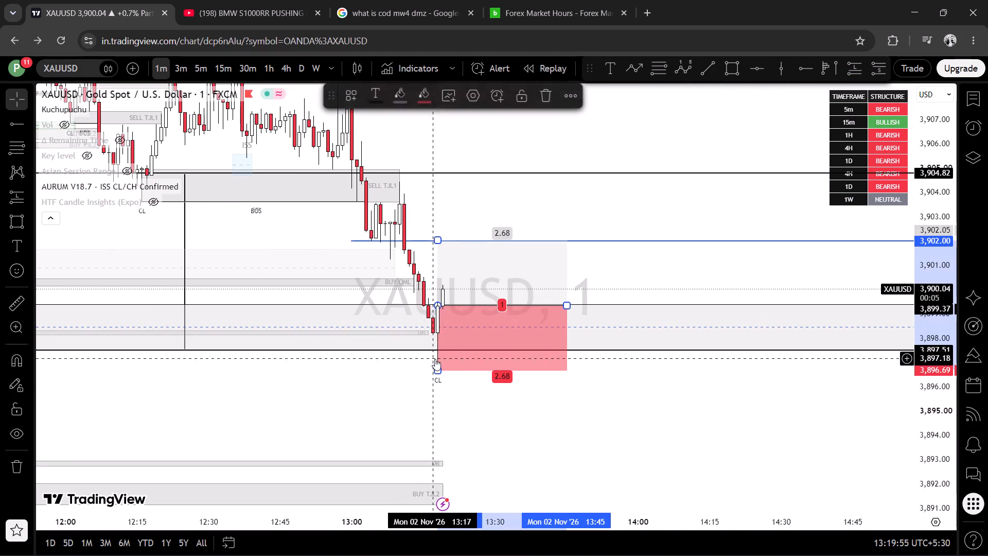
drag(439, 371, 437, 365)
click(612, 419)
Raise the long position's target to 3,907.73.
scroll(599, 319, down, 4)
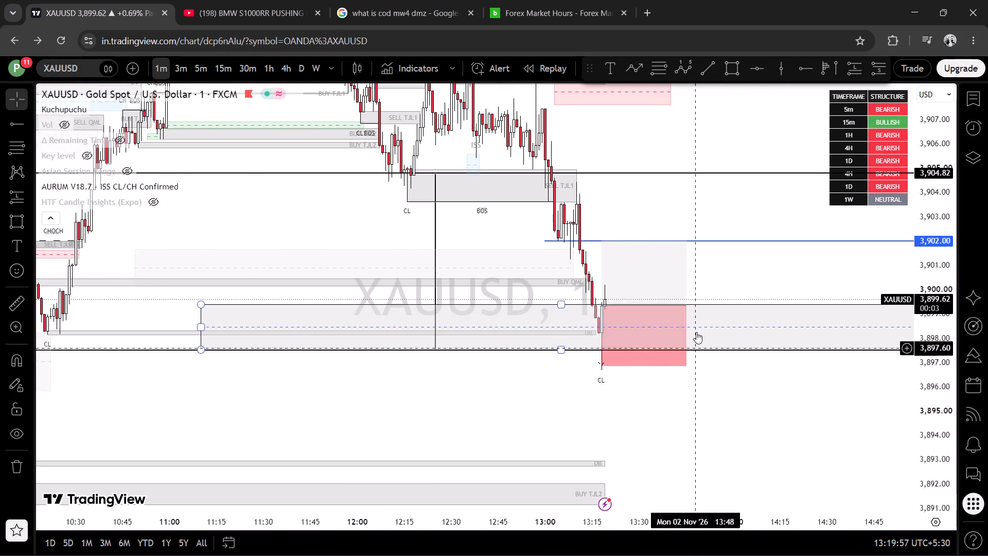
drag(701, 203, 650, 253)
drag(554, 285, 553, 150)
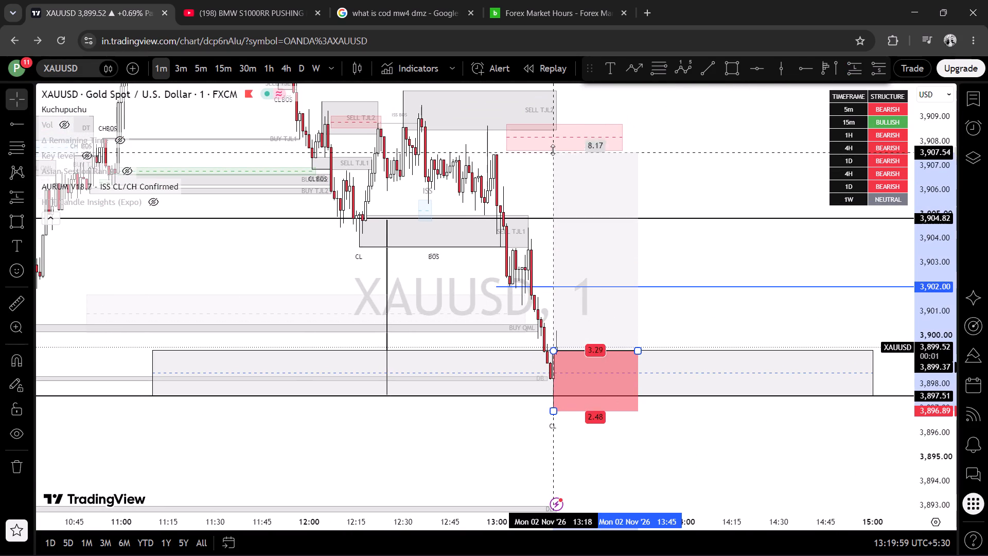
drag(553, 150, 553, 148)
Examine the long position on the 5-minute chart against the 3,904.82, 3,902.00 and 3,897.51 levels.
click(197, 67)
scroll(668, 358, up, 9)
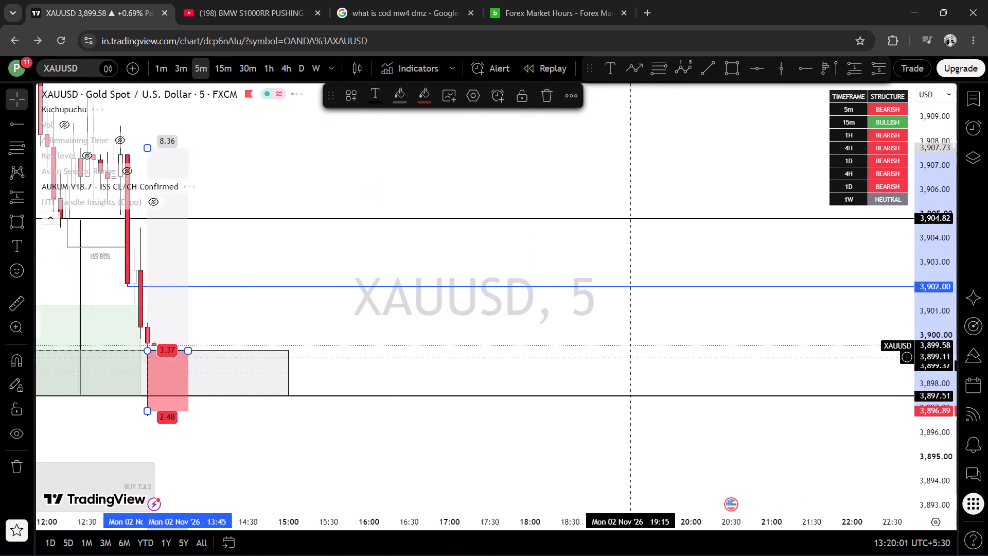
drag(425, 178, 748, 252)
drag(930, 294, 948, 375)
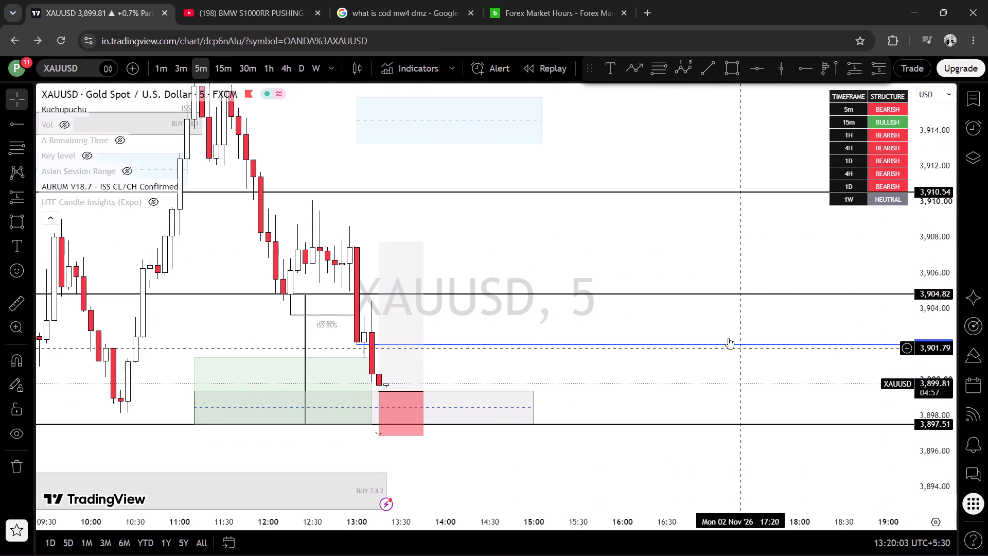
scroll(704, 311, up, 1)
drag(612, 234, 707, 227)
scroll(728, 268, down, 2)
drag(727, 304, 726, 301)
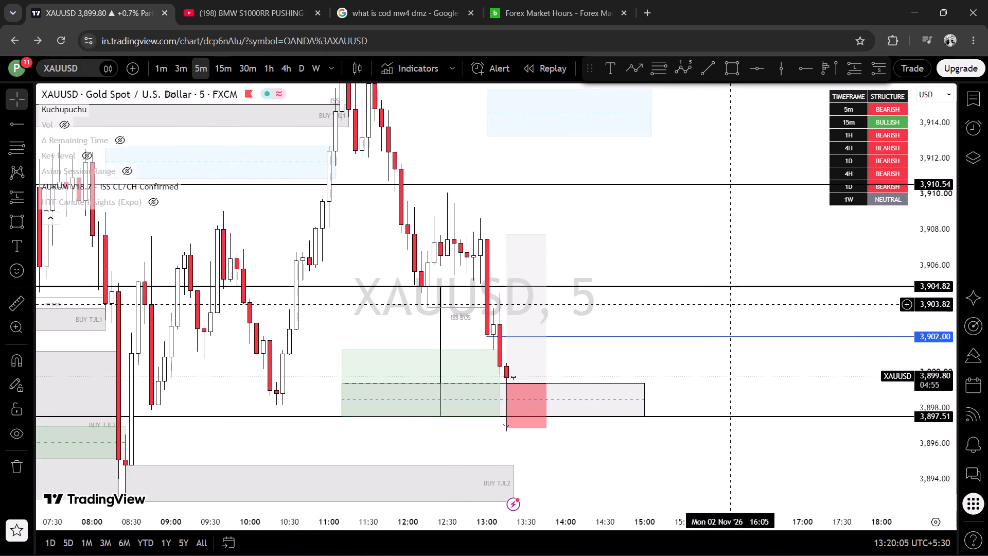
drag(726, 301, 686, 271)
drag(929, 421, 898, 365)
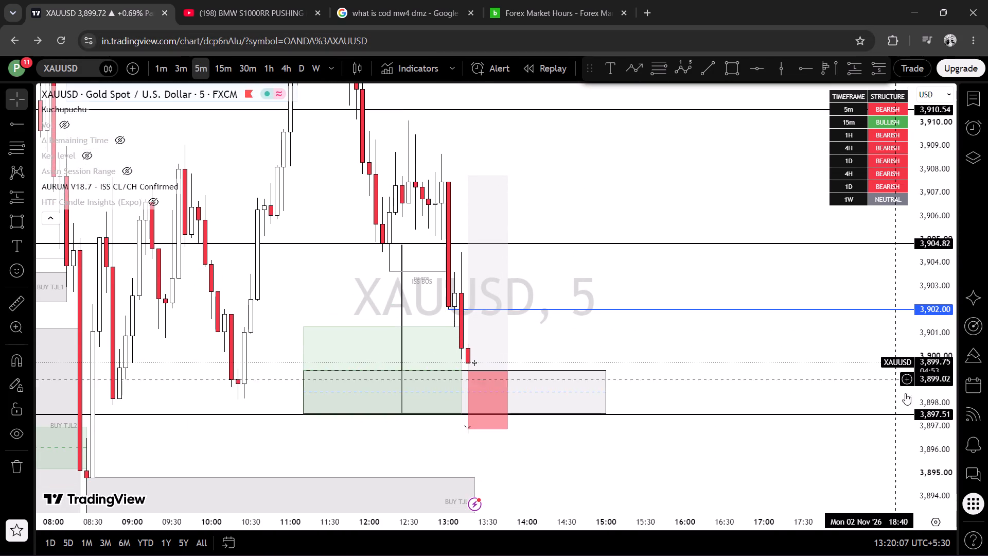
drag(905, 482, 878, 433)
drag(721, 430, 771, 485)
drag(686, 477, 708, 462)
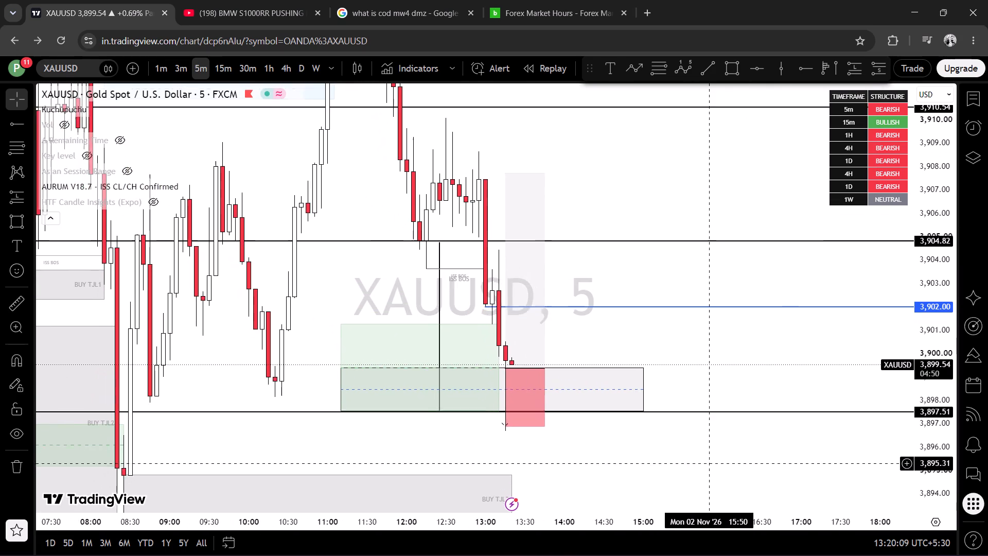
drag(708, 462, 710, 462)
Monitor the developing 5-minute candle within the long position and compare it with the earlier swings.
scroll(715, 465, up, 1)
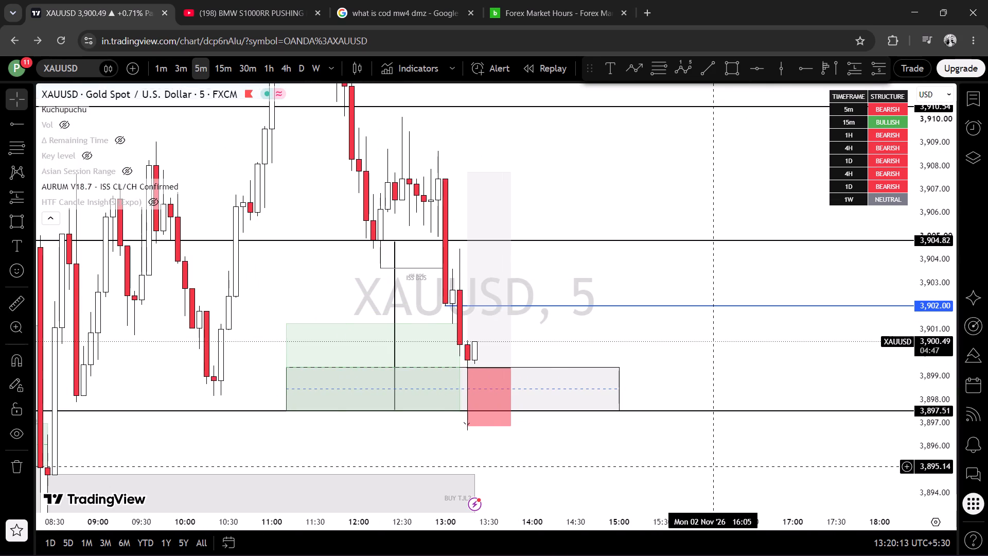
scroll(734, 335, down, 1)
drag(941, 381, 925, 335)
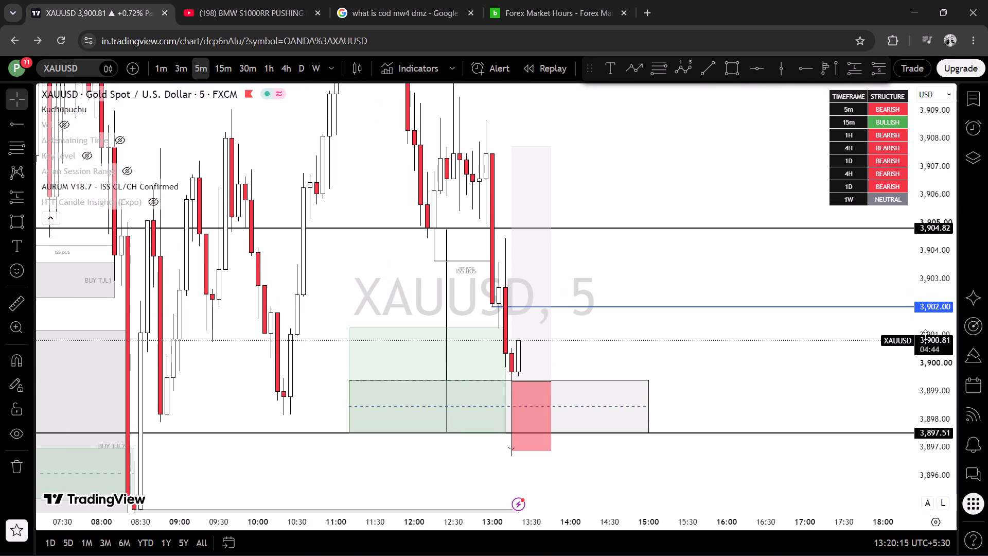
drag(925, 335, 924, 335)
drag(835, 367, 672, 334)
scroll(633, 344, down, 4)
scroll(699, 336, up, 1)
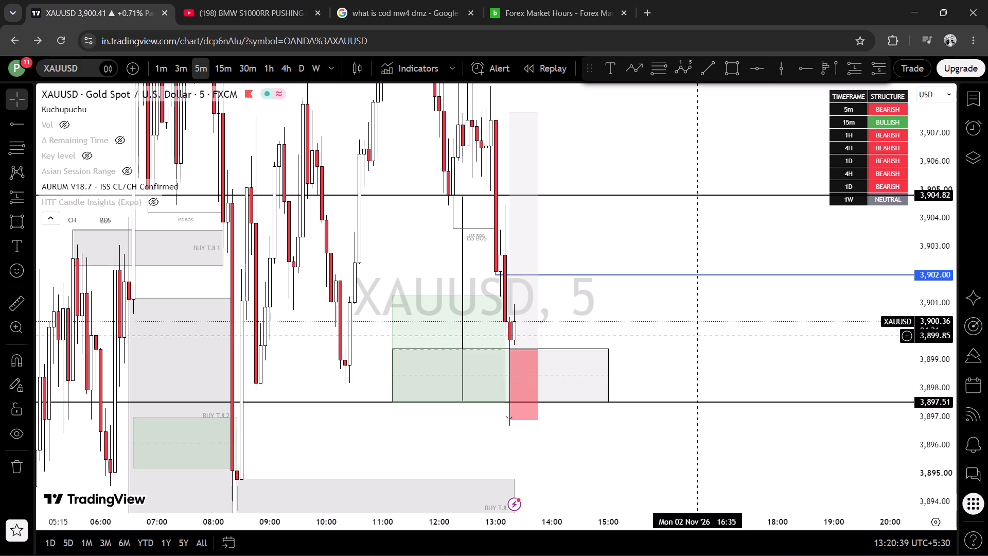
click(707, 358)
scroll(721, 337, down, 1)
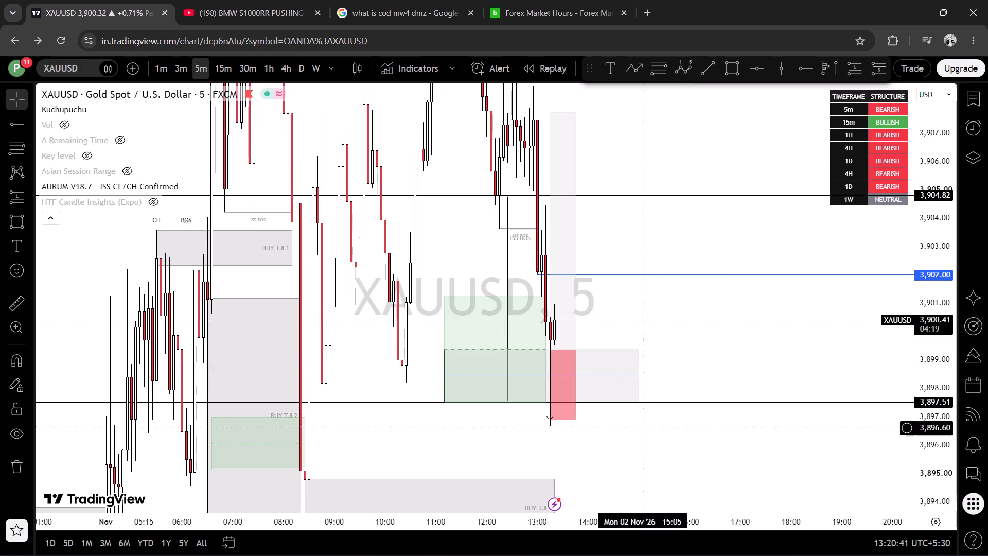
drag(780, 430, 765, 391)
scroll(671, 349, up, 4)
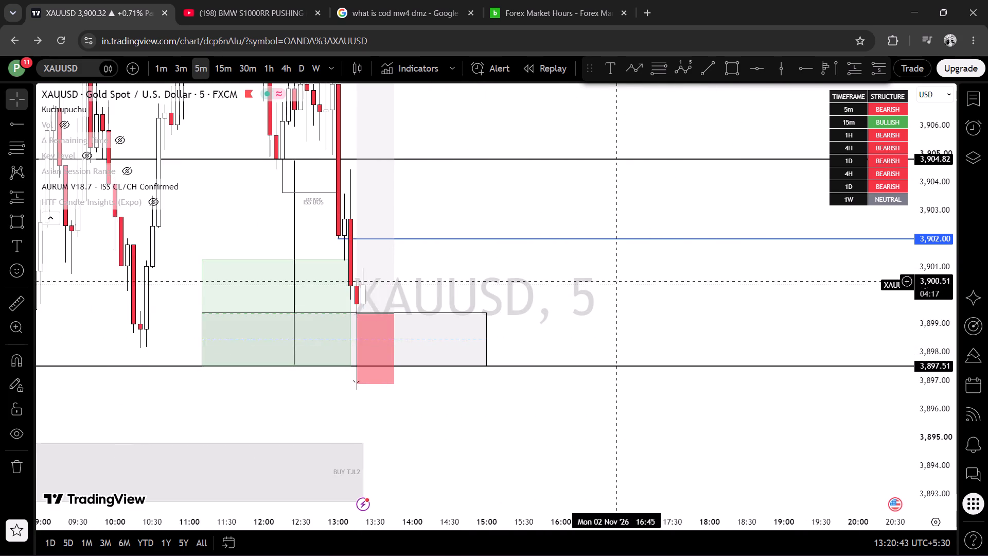
drag(619, 278, 685, 302)
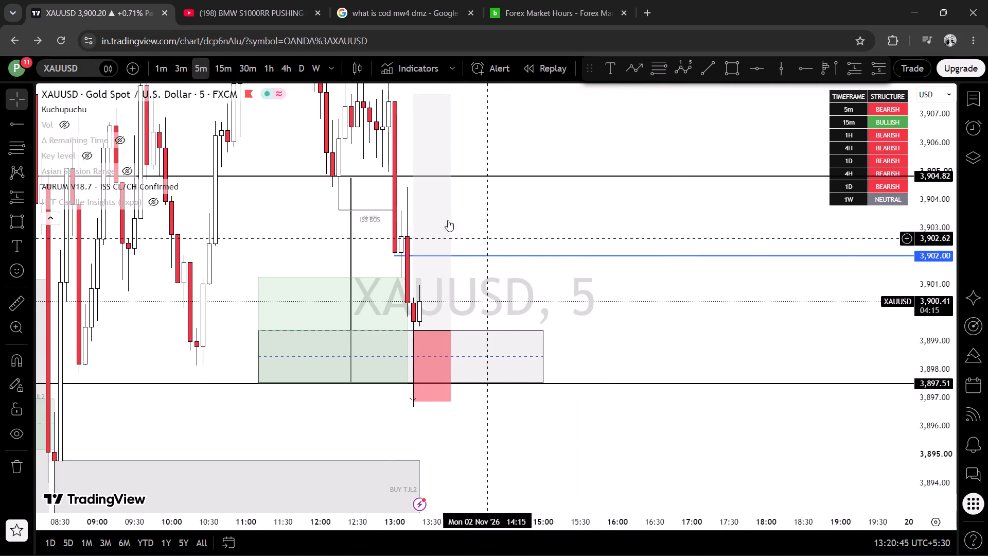
Switch to the 15-minute chart and examine the long position within the wider structure and surrounding supply and demand zones.
click(220, 61)
drag(941, 191, 937, 491)
scroll(815, 467, down, 5)
drag(751, 447, 651, 412)
scroll(647, 431, up, 1)
drag(610, 408, 618, 431)
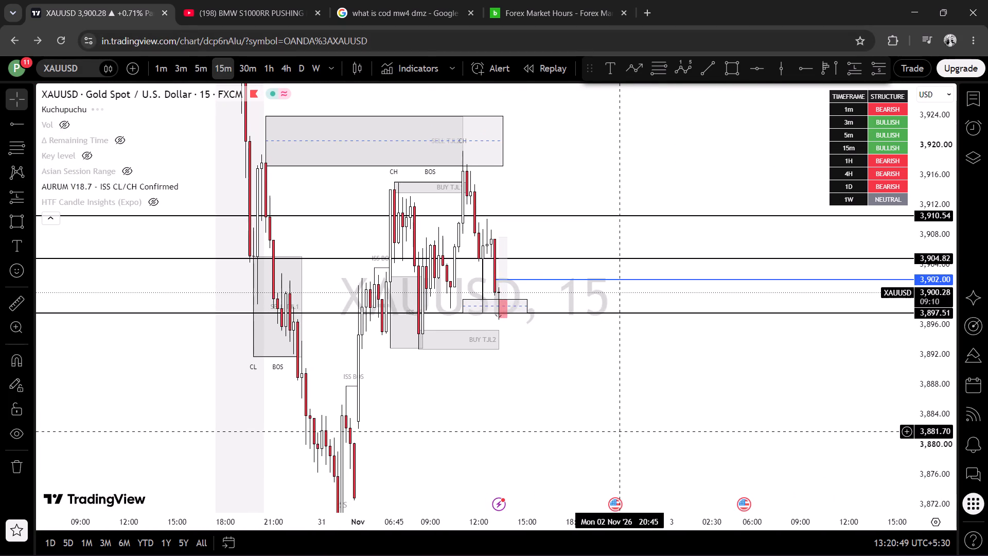
drag(595, 403, 602, 424)
drag(601, 383, 610, 385)
scroll(612, 385, up, 1)
click(438, 301)
scroll(610, 389, up, 2)
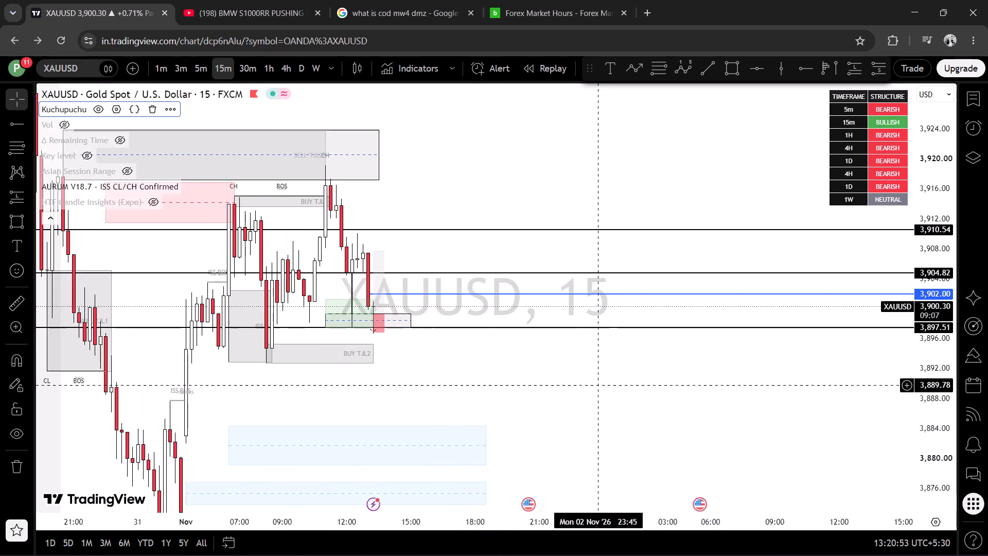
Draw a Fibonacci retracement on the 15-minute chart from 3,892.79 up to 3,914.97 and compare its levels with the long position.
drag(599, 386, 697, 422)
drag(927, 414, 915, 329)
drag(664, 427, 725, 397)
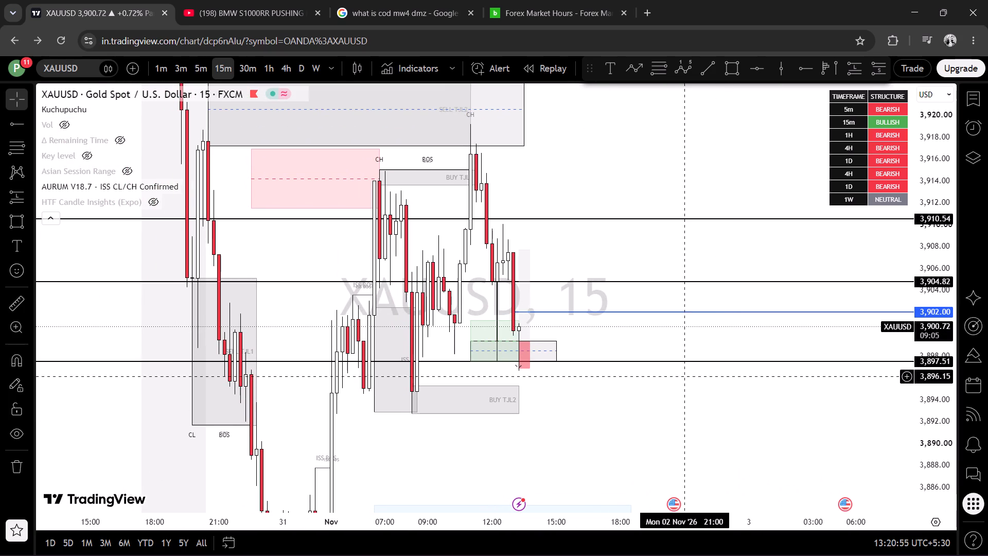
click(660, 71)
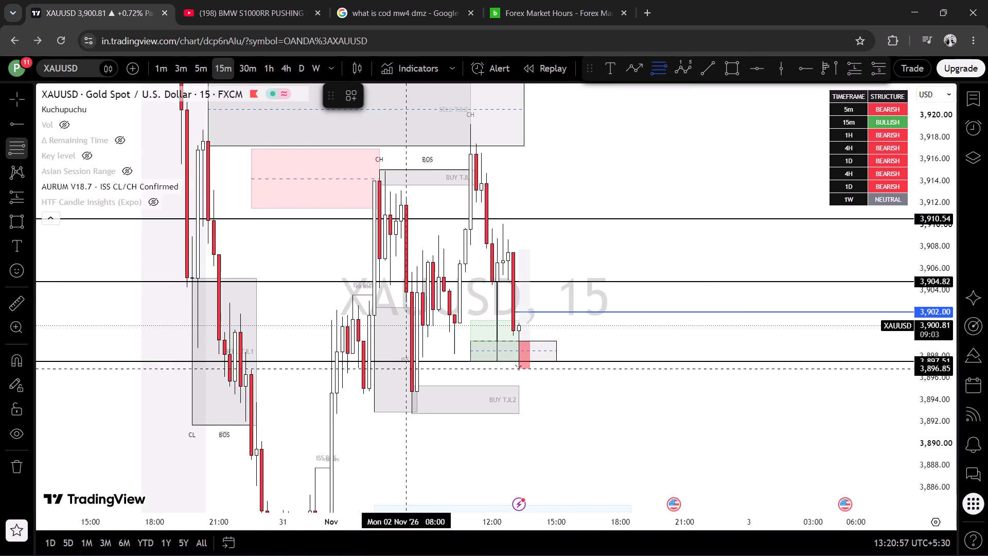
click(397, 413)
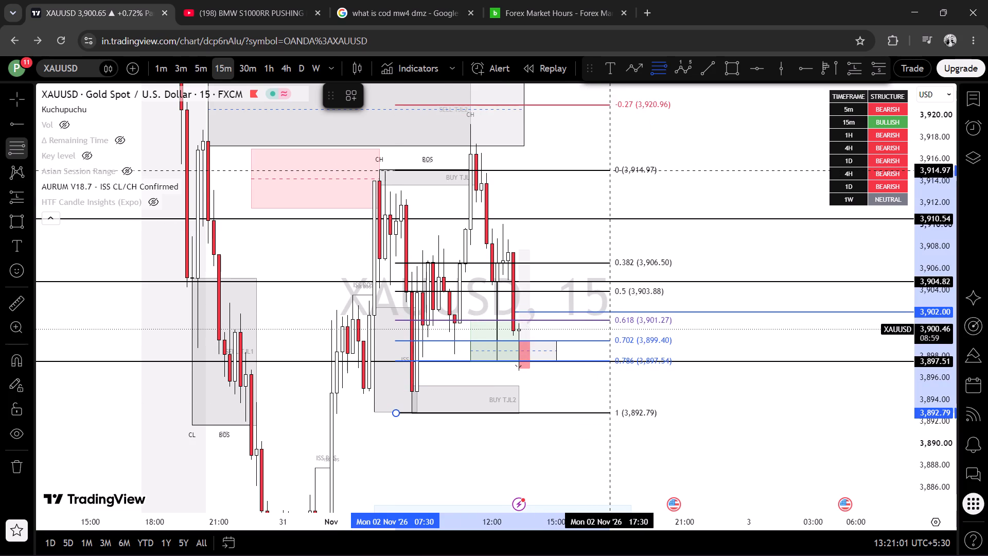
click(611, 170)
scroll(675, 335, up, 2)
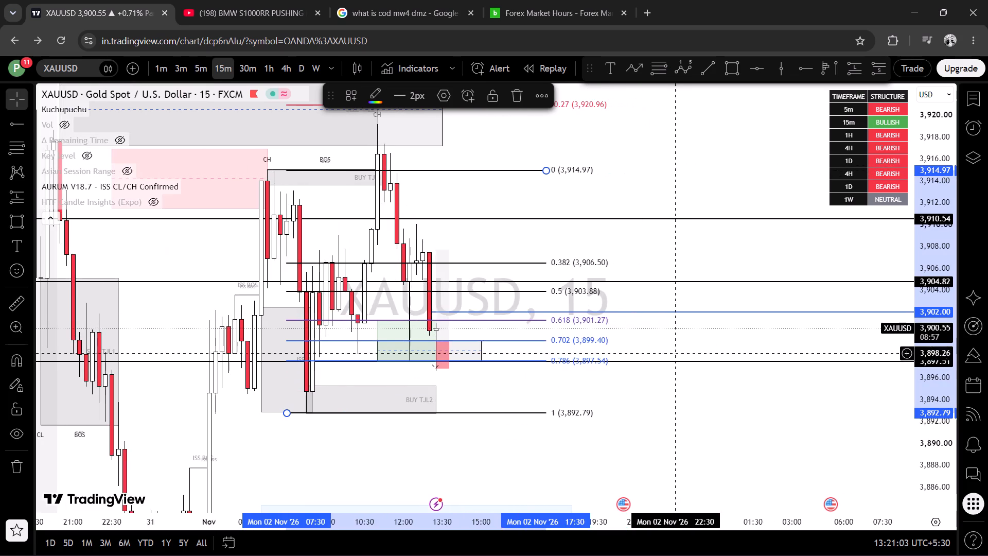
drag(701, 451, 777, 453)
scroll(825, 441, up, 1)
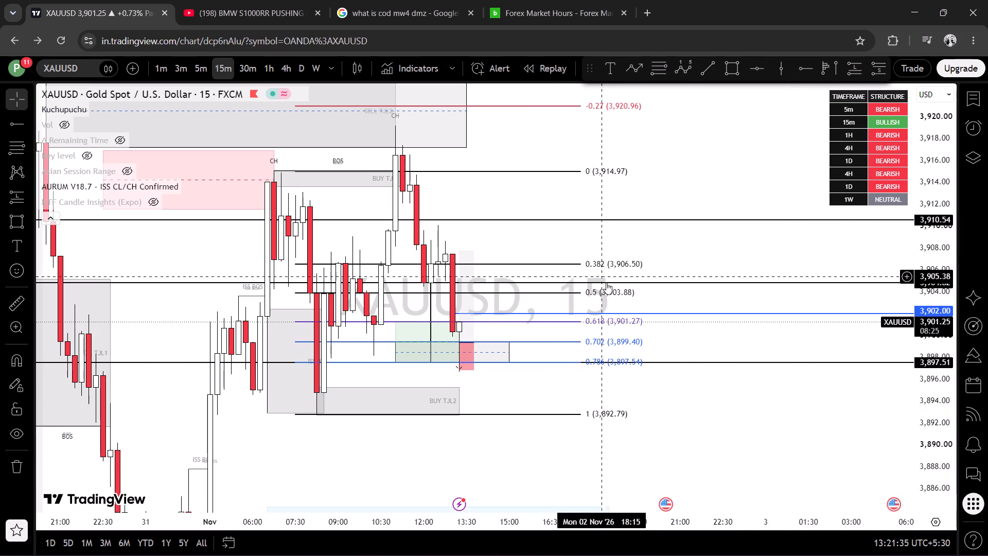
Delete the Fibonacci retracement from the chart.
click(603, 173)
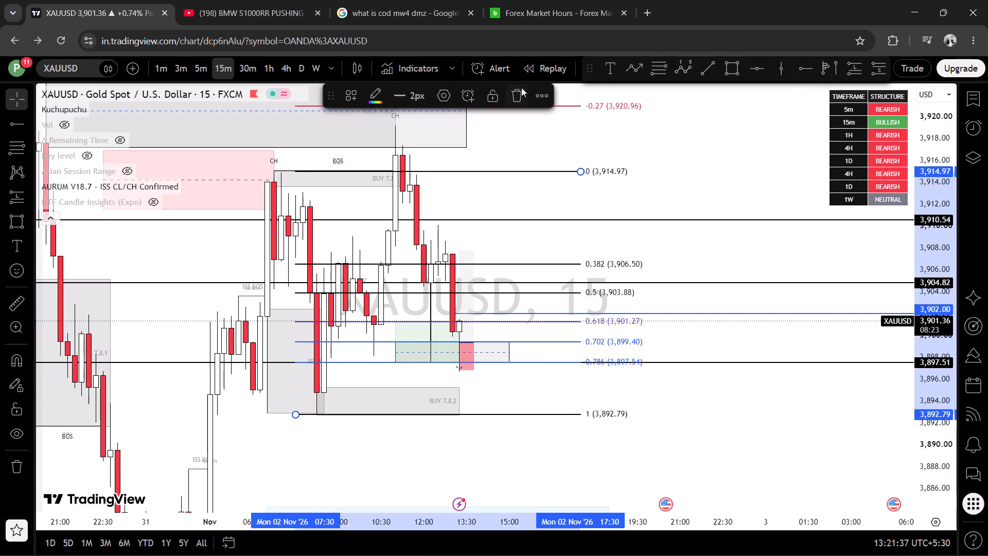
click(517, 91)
Examine the 15-minute price action between the supply zone above 3,910.54 and the demand zone at 3,897.51.
scroll(682, 208, down, 1)
drag(679, 147, 726, 250)
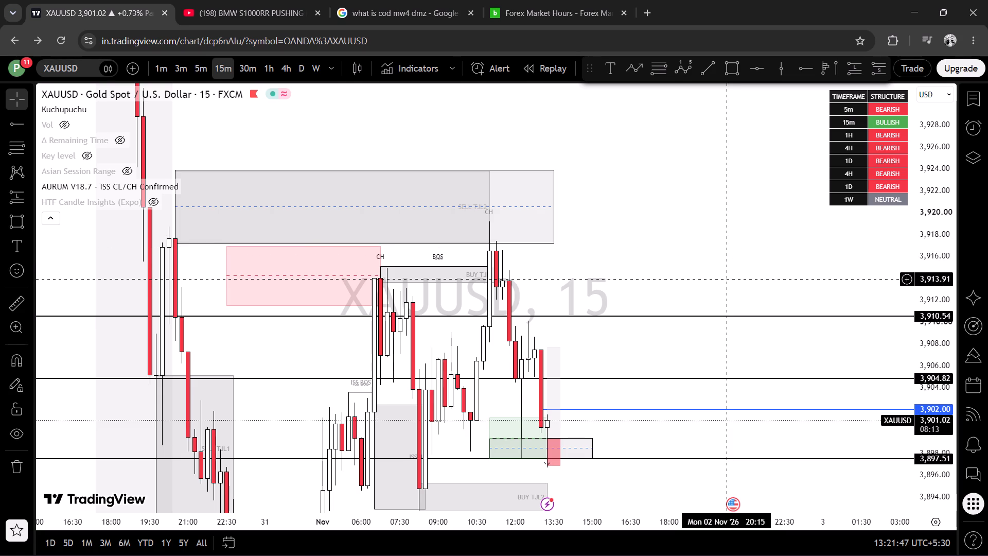
scroll(699, 308, up, 2)
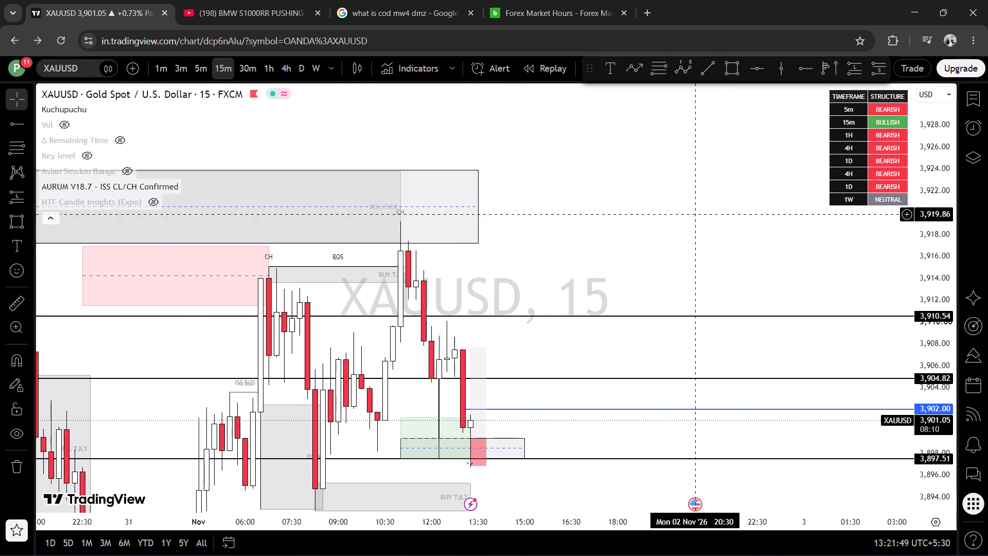
drag(718, 198, 742, 200)
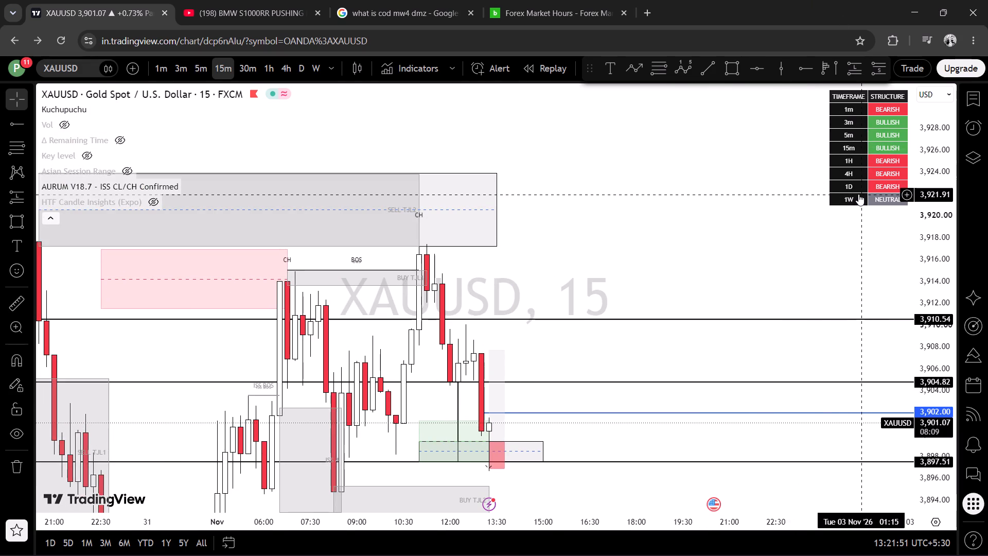
drag(760, 201, 767, 183)
drag(635, 172, 654, 131)
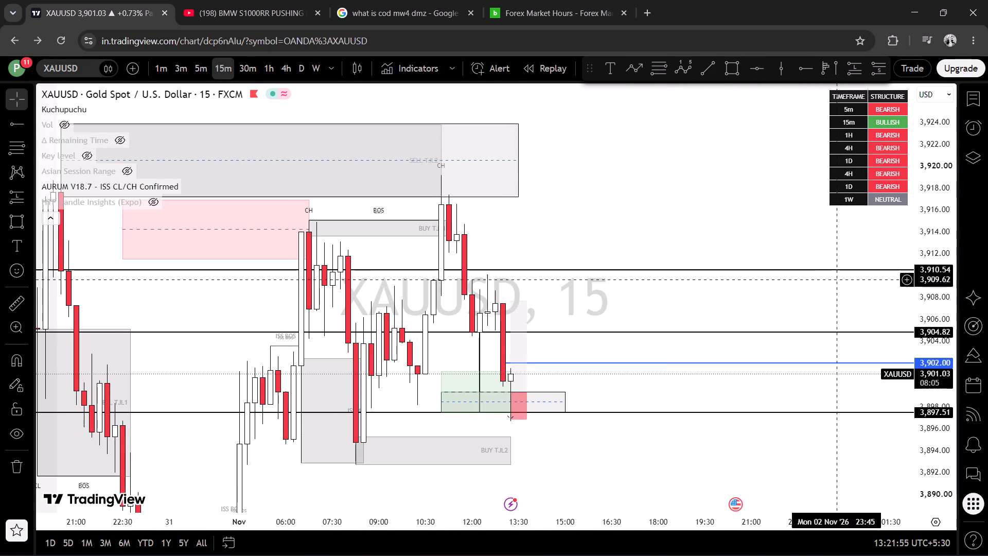
Compare the long position and its entry zone on the 1-hour, 30-minute and 15-minute charts.
click(261, 65)
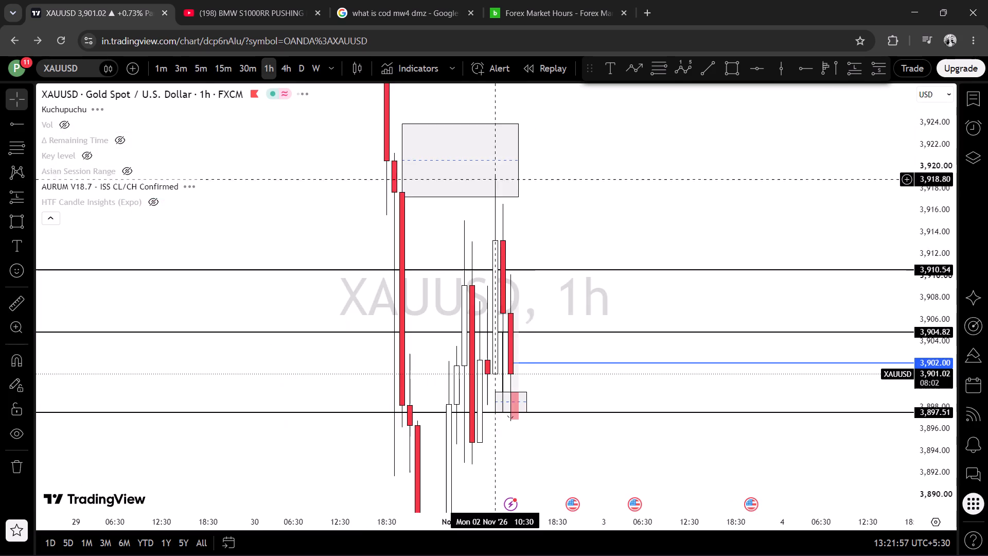
scroll(876, 356, up, 2)
scroll(696, 457, up, 1)
drag(594, 473, 713, 401)
scroll(732, 419, up, 2)
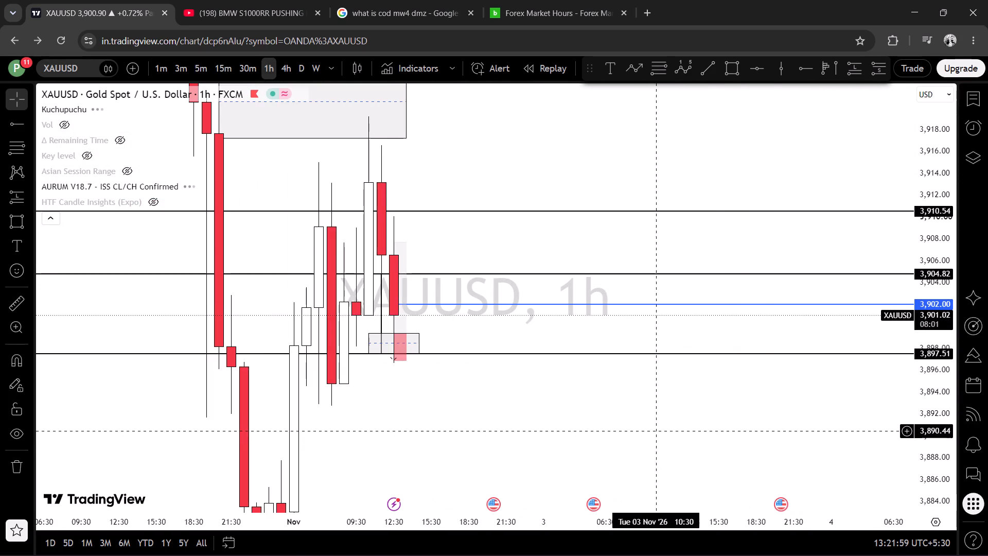
click(643, 431)
drag(562, 436, 585, 431)
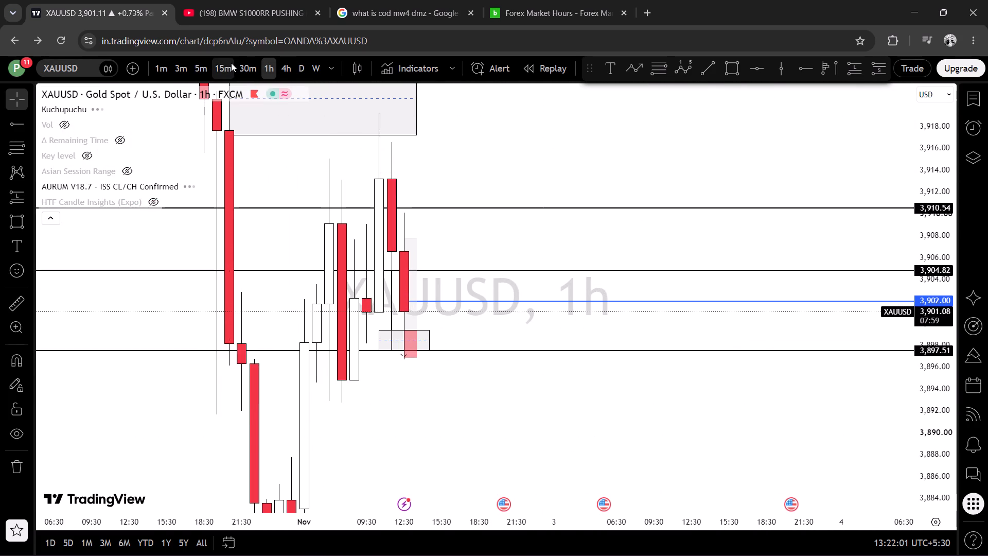
click(231, 63)
click(254, 64)
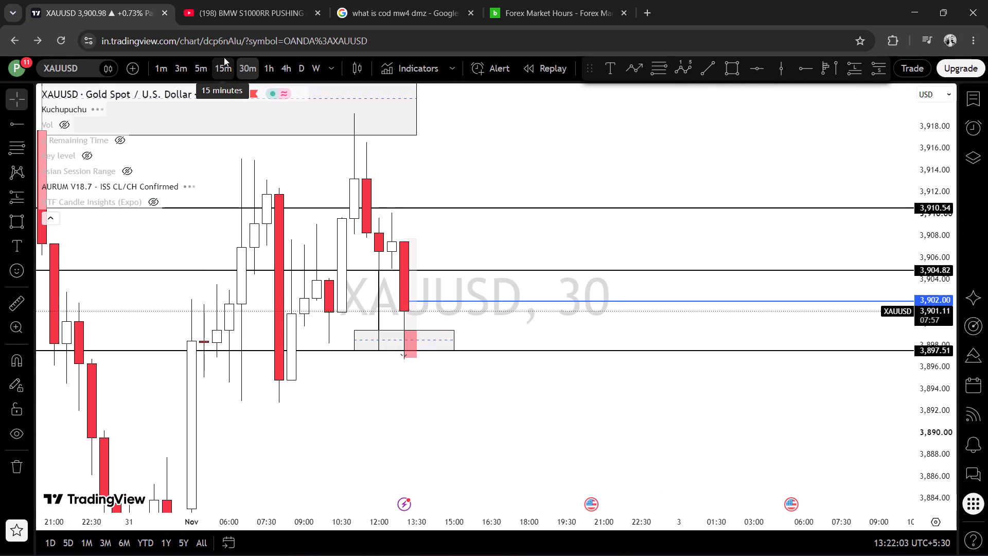
click(223, 58)
drag(281, 70, 268, 65)
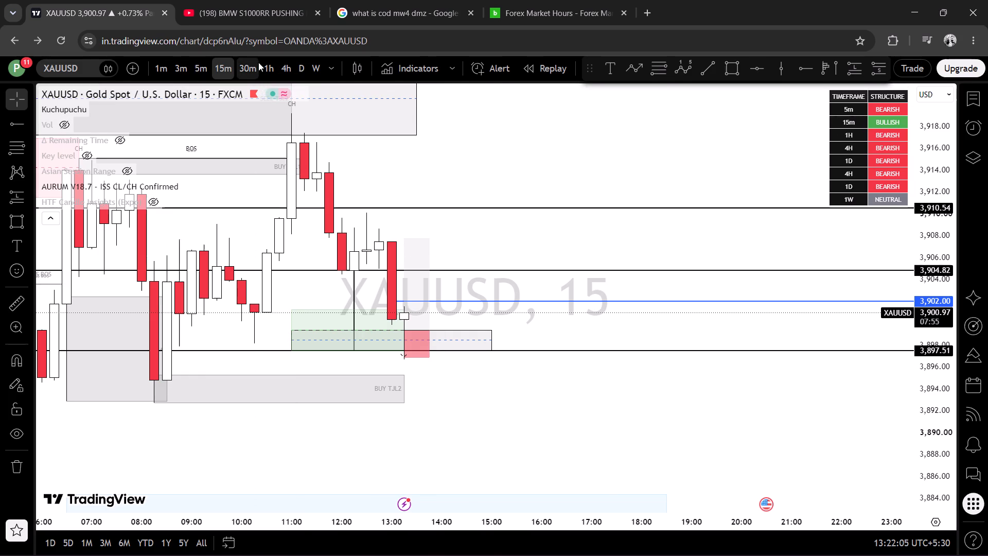
Switch to the 1-hour chart and examine the long position within the wider structure, from the supply zone down to the CL swing low.
click(275, 62)
scroll(621, 464, down, 5)
scroll(798, 445, up, 3)
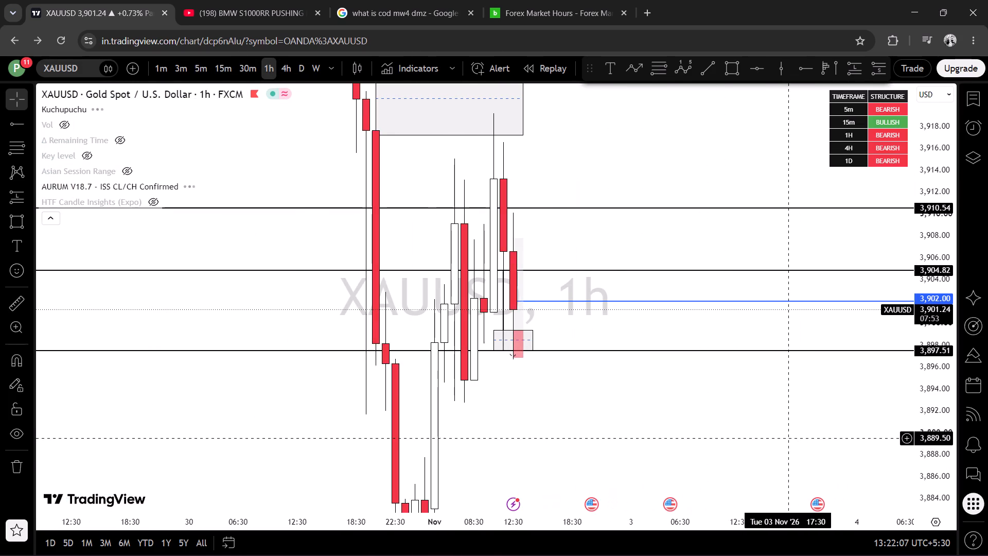
scroll(779, 438, up, 1)
drag(704, 422, 636, 414)
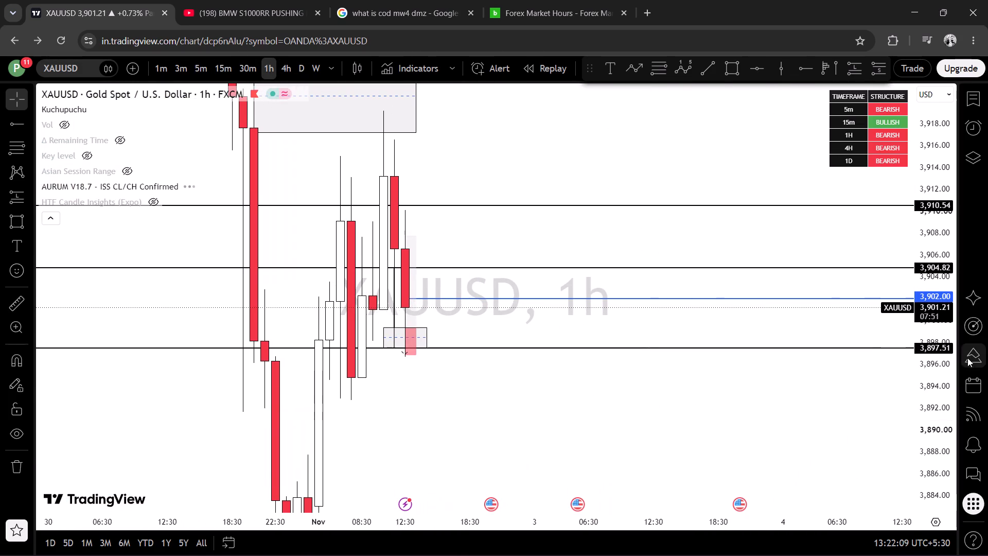
drag(900, 425, 870, 526)
drag(702, 500, 743, 328)
drag(951, 342, 885, 555)
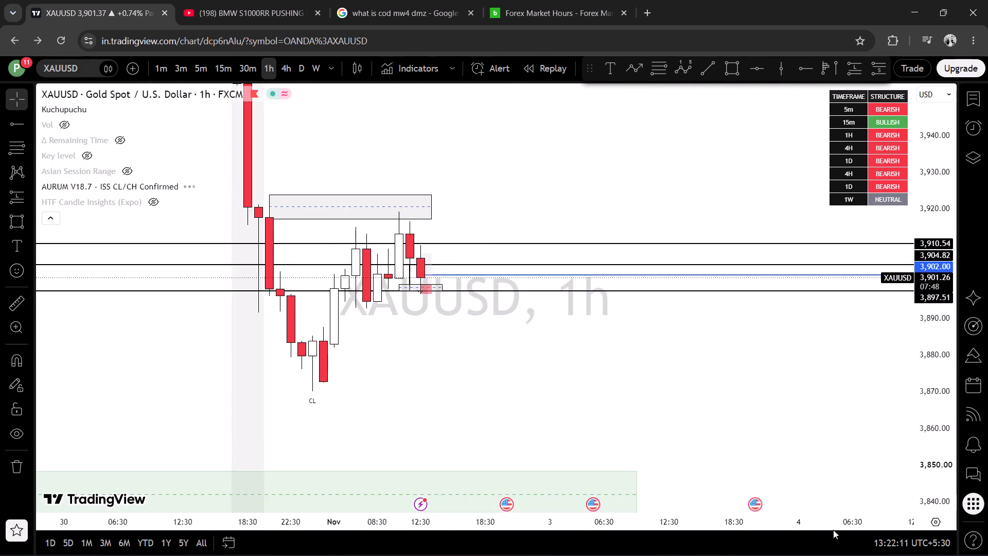
scroll(767, 454, down, 4)
drag(772, 417, 743, 469)
drag(802, 444, 789, 434)
drag(946, 430, 931, 397)
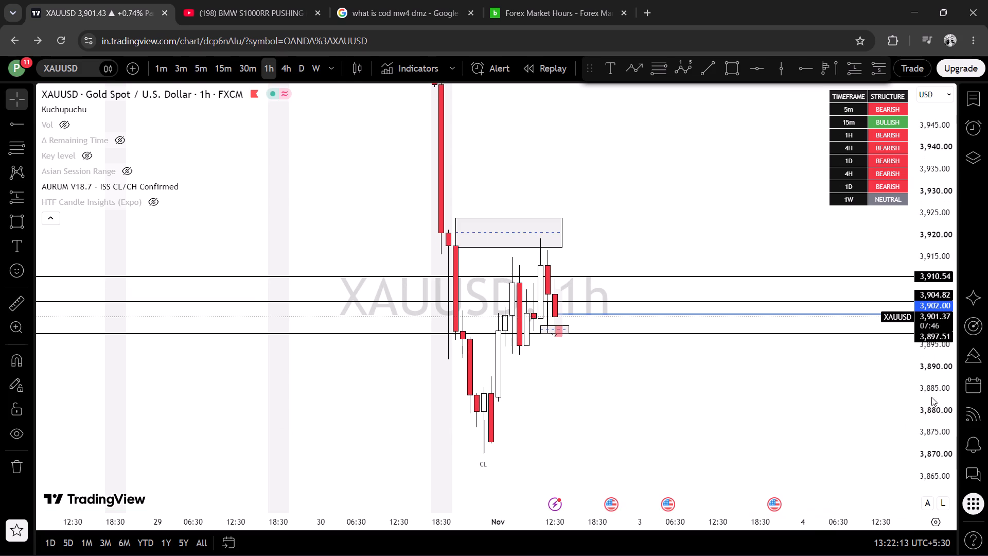
drag(729, 416, 709, 430)
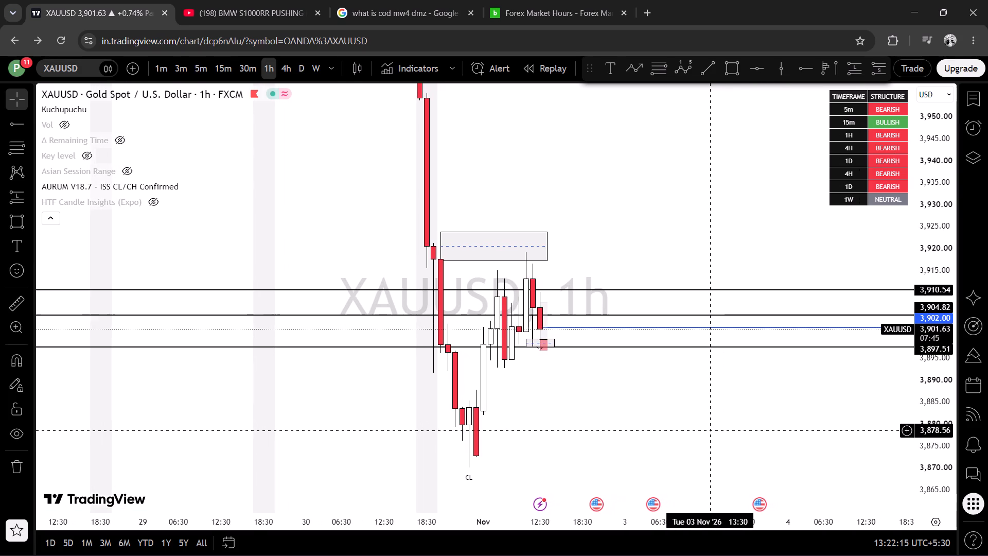
drag(709, 430, 716, 430)
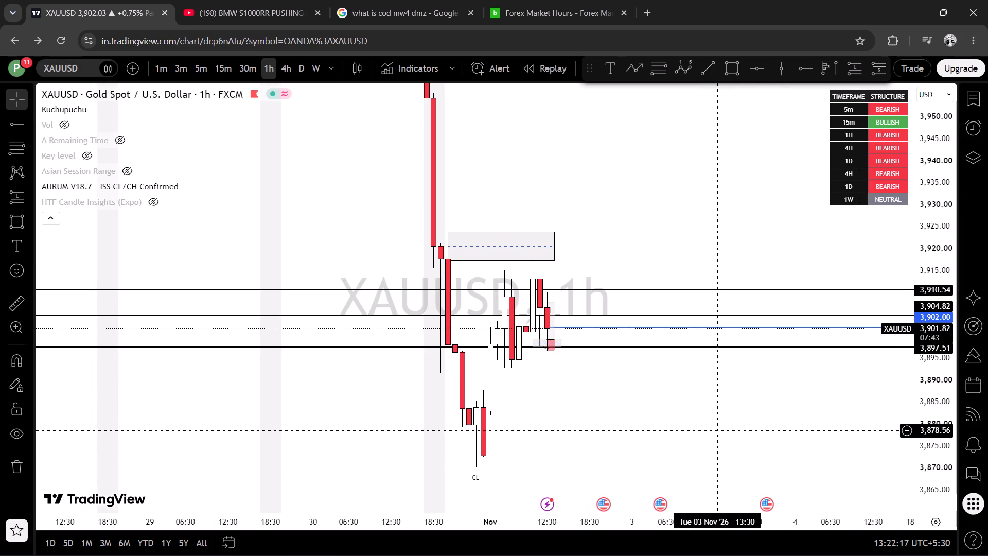
drag(716, 430, 598, 460)
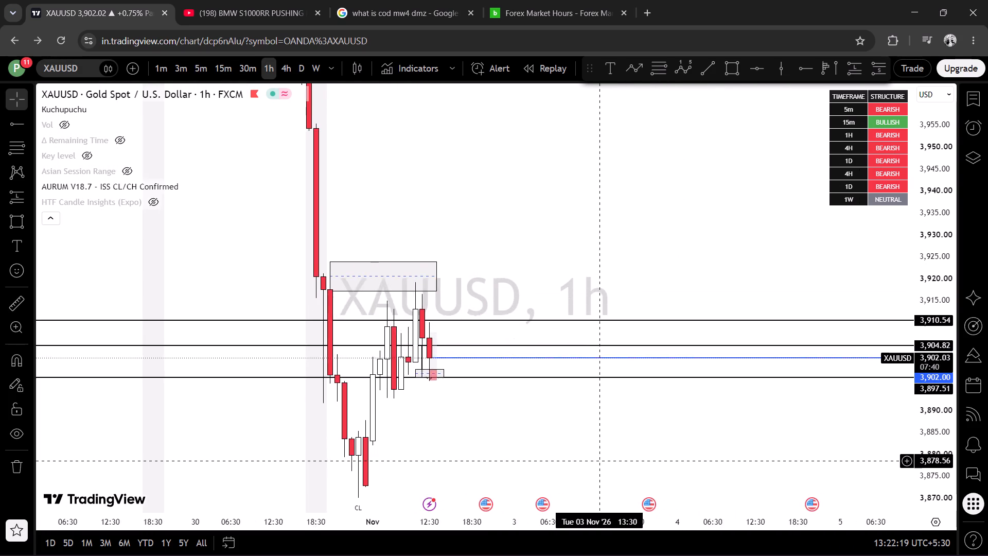
drag(598, 460, 643, 465)
drag(668, 453, 677, 405)
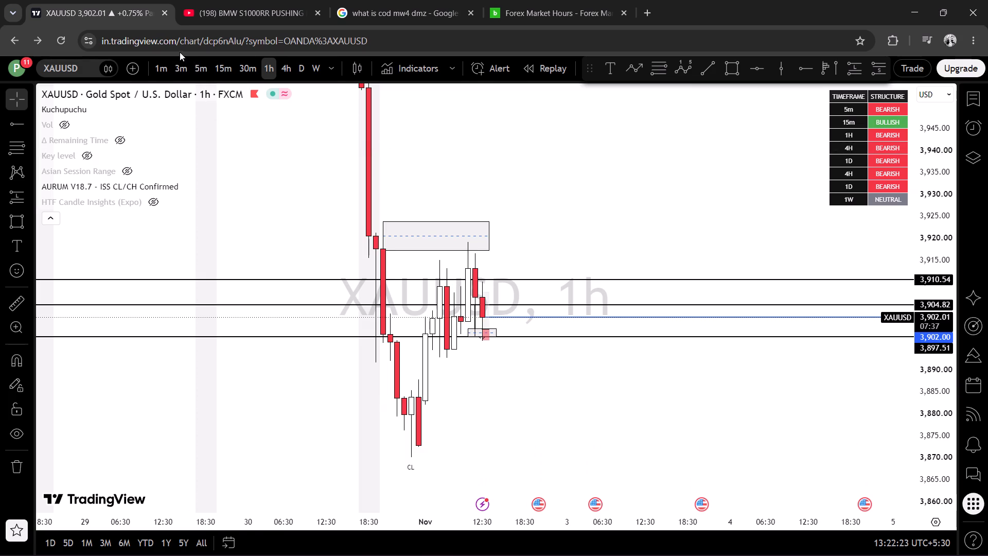
Measure the price distance on the 15-minute chart from the entry zone's top edge at 3,899.45 up to 3,910.52.
click(225, 66)
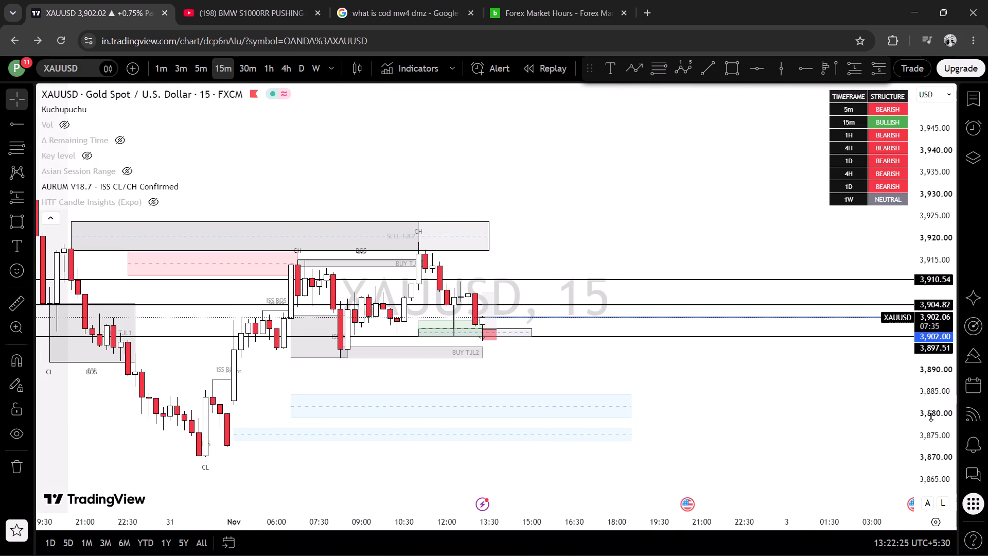
drag(931, 415, 871, 233)
drag(714, 363, 701, 346)
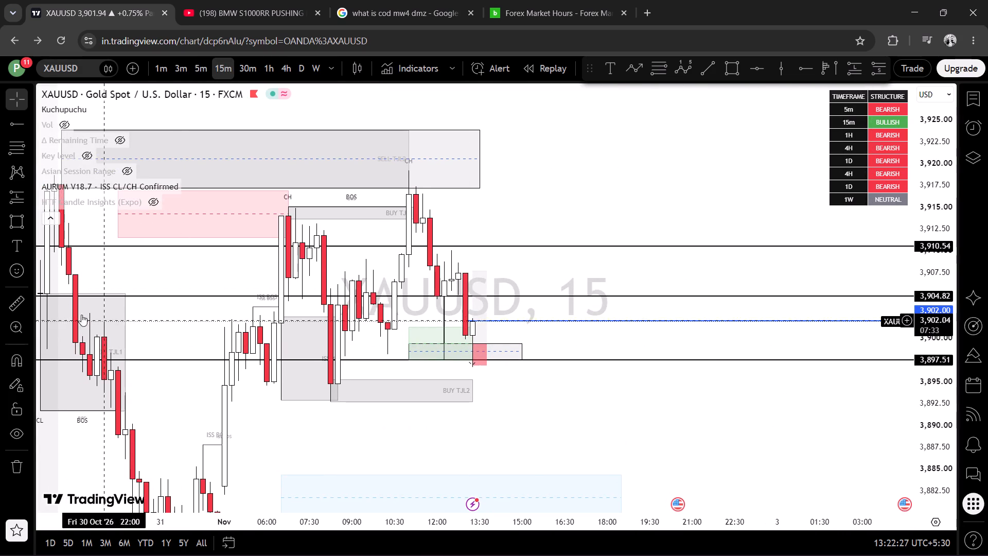
click(2, 303)
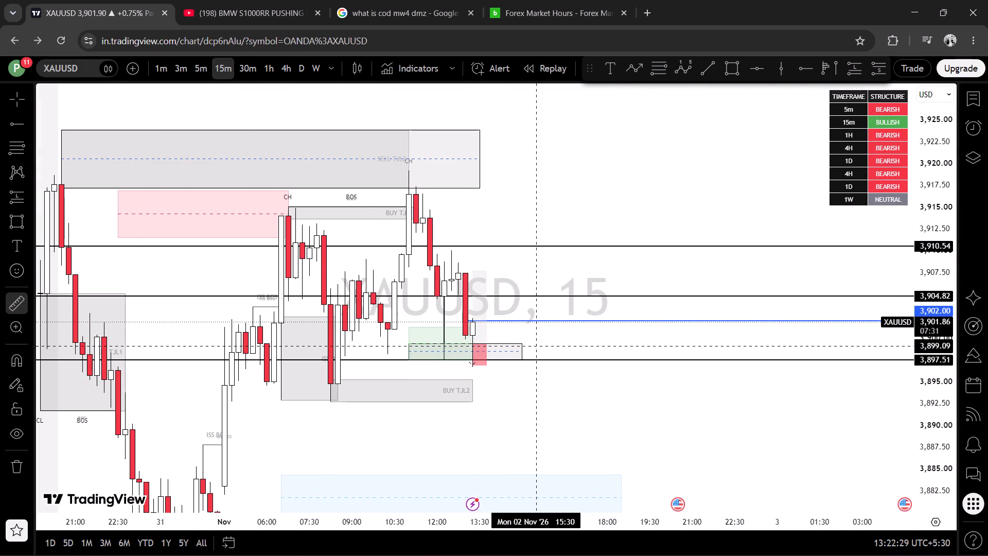
click(540, 342)
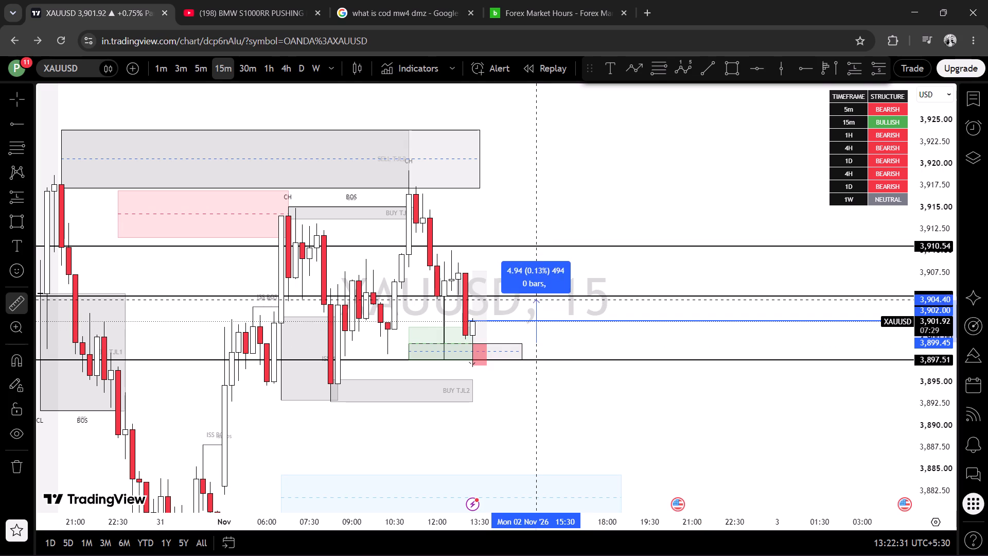
click(538, 246)
Switch to the 5-minute chart and monitor the developing candle within the long position against the 3,902.00 and 3,904.82 levels.
click(203, 64)
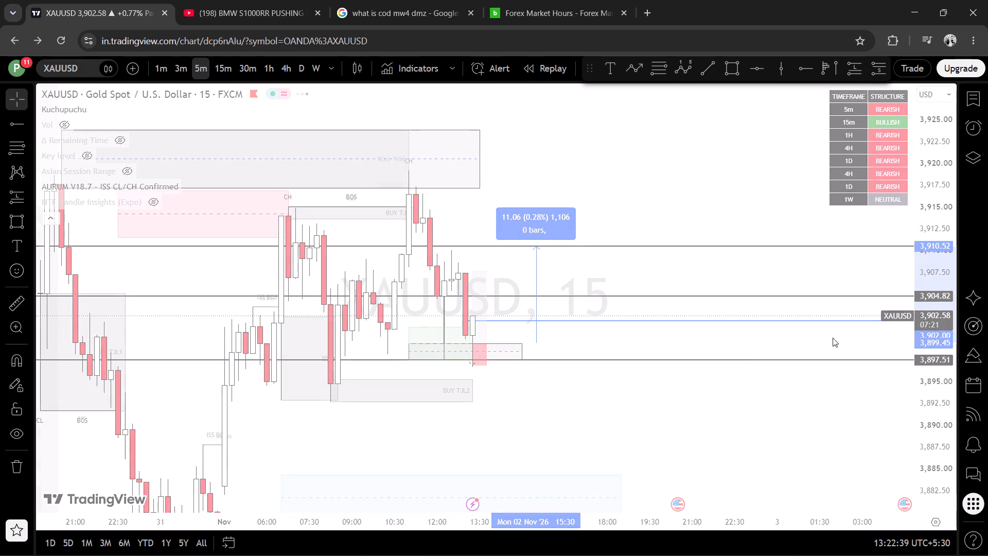
drag(929, 375, 913, 303)
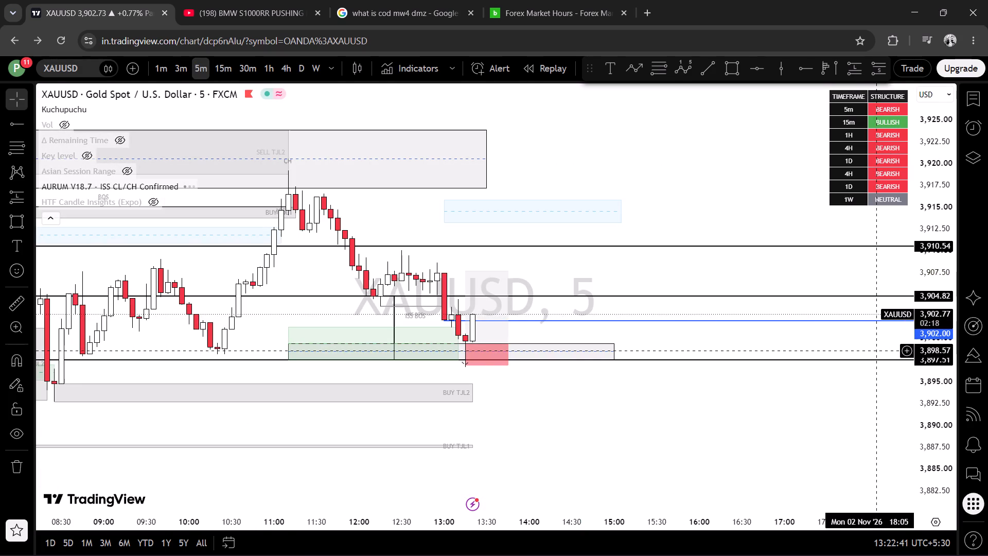
scroll(775, 365, down, 4)
drag(938, 432, 908, 303)
scroll(889, 396, up, 3)
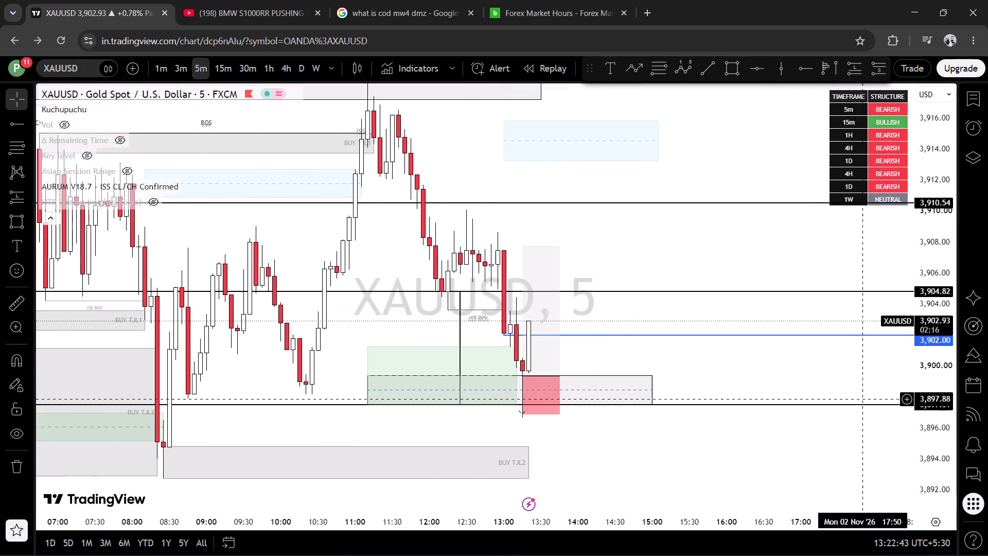
drag(800, 378, 739, 372)
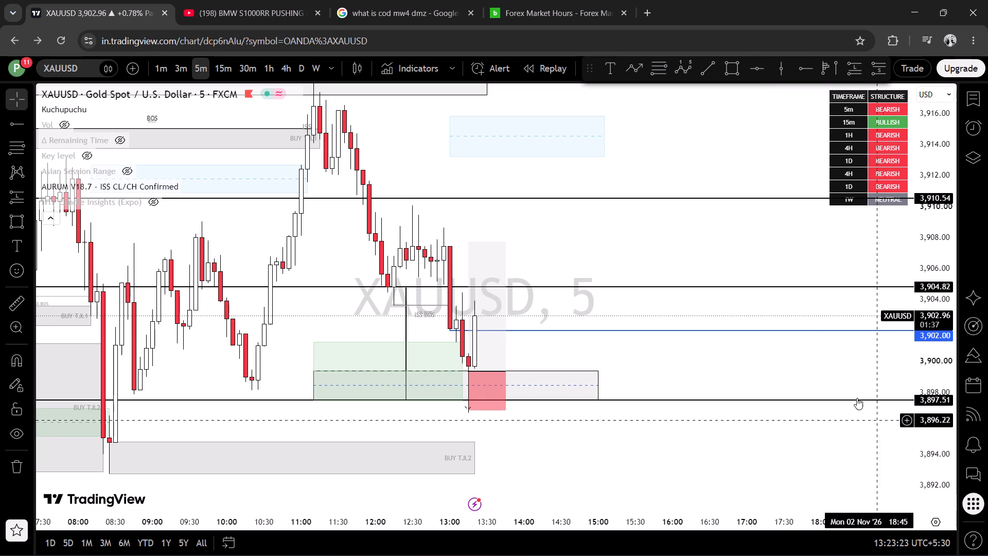
scroll(772, 384, down, 4)
drag(836, 416, 770, 396)
scroll(754, 389, up, 5)
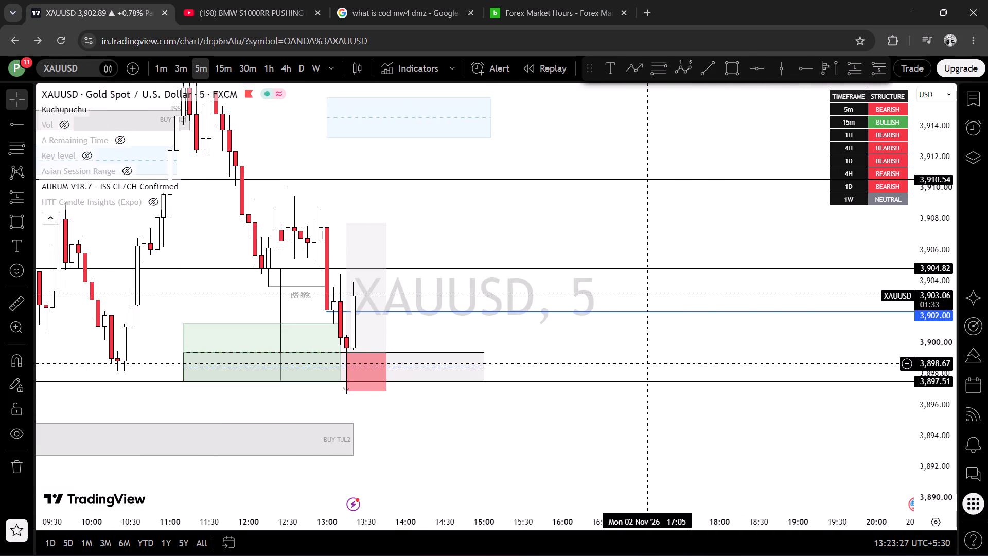
drag(651, 363, 724, 350)
scroll(750, 345, down, 3)
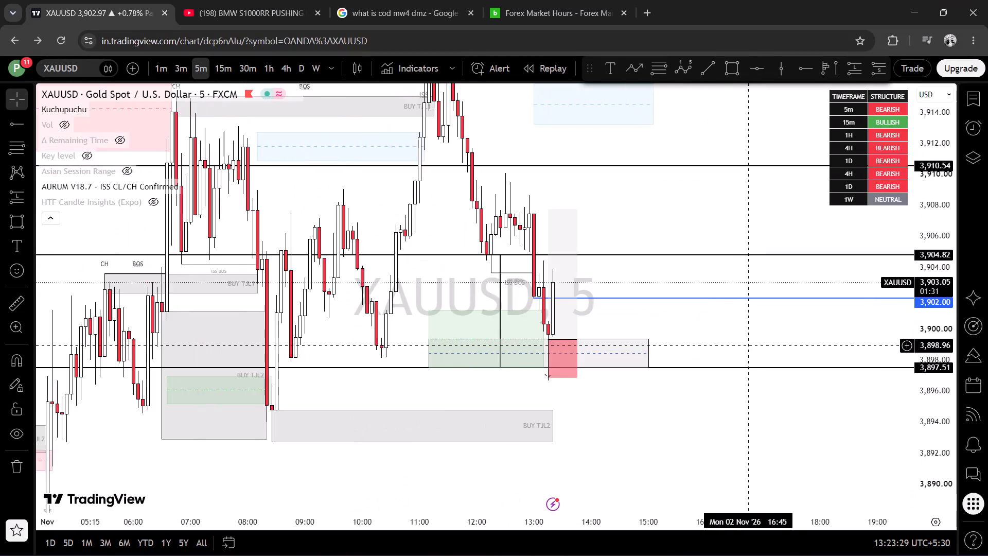
scroll(765, 340, up, 2)
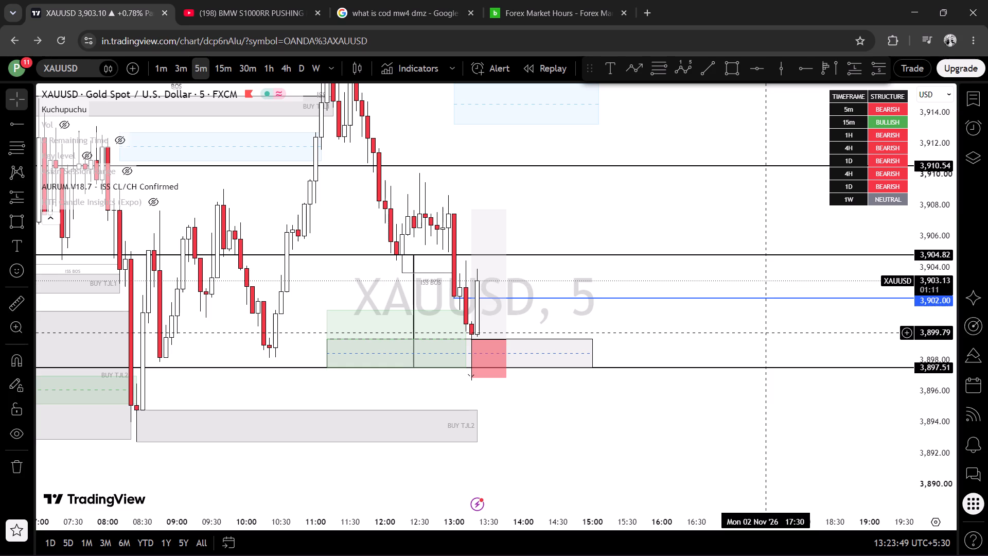
On the 1-minute chart, shift the long position one candle later so it starts just after the CL swing-low candle, with entry at 3,899.35.
click(168, 68)
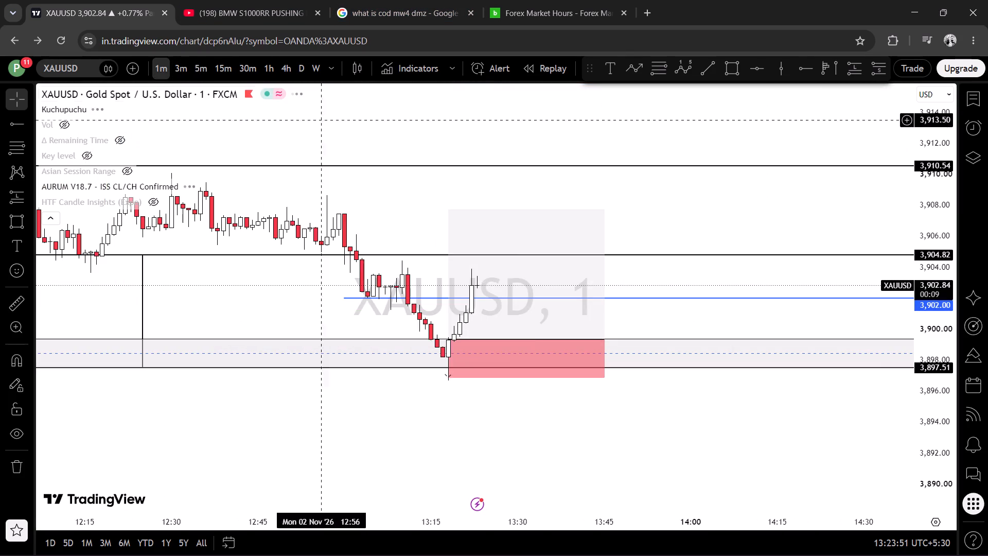
drag(930, 397, 901, 240)
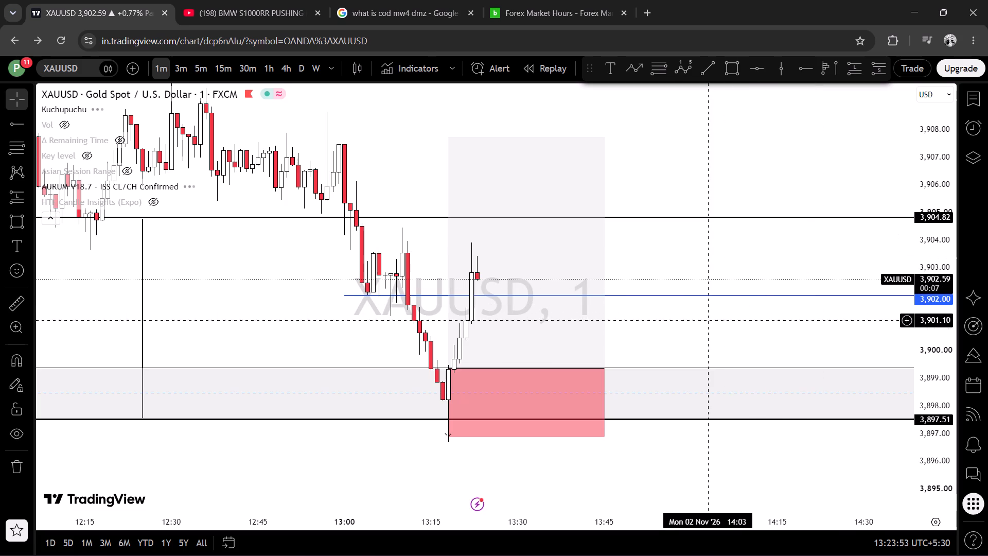
drag(711, 334, 733, 323)
drag(518, 380, 511, 381)
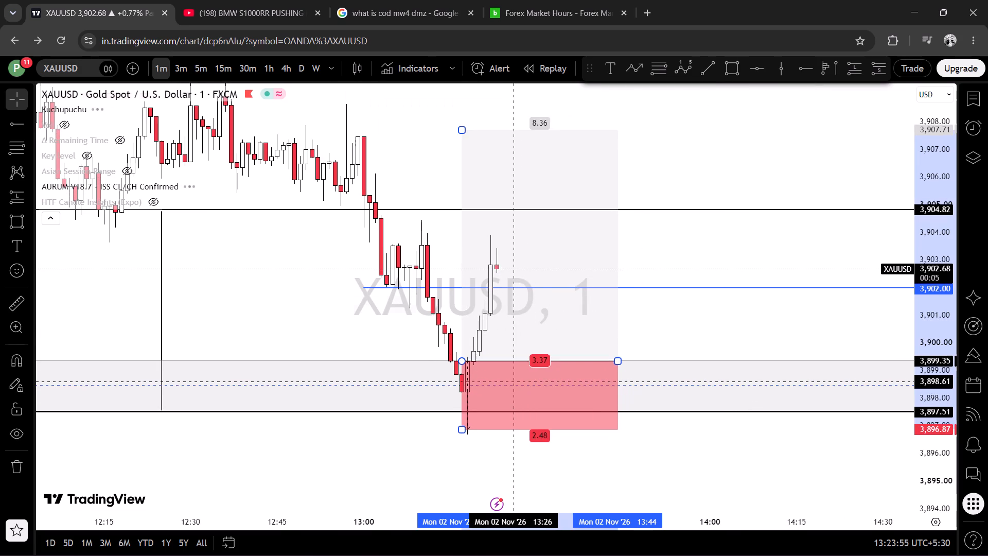
drag(511, 381, 521, 381)
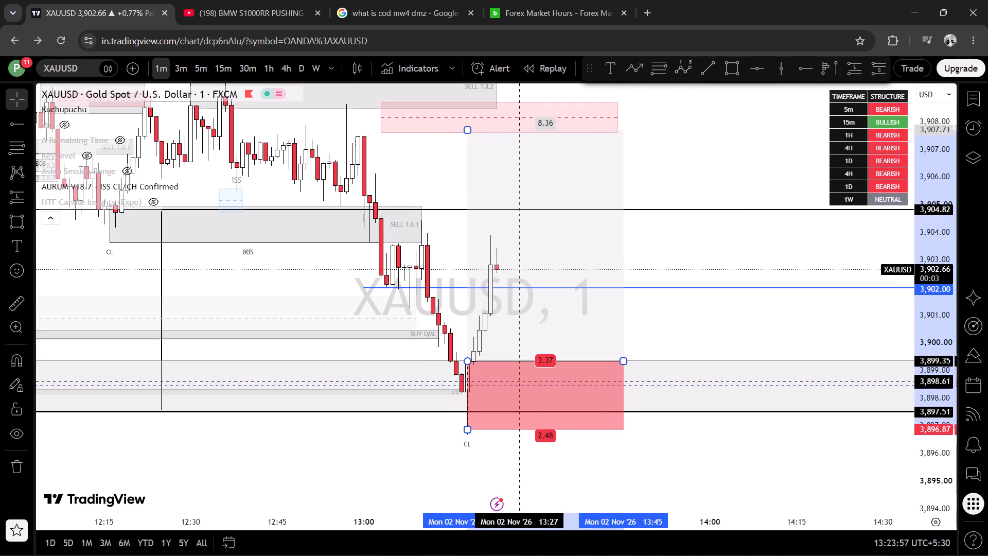
drag(521, 381, 528, 380)
drag(756, 330, 757, 335)
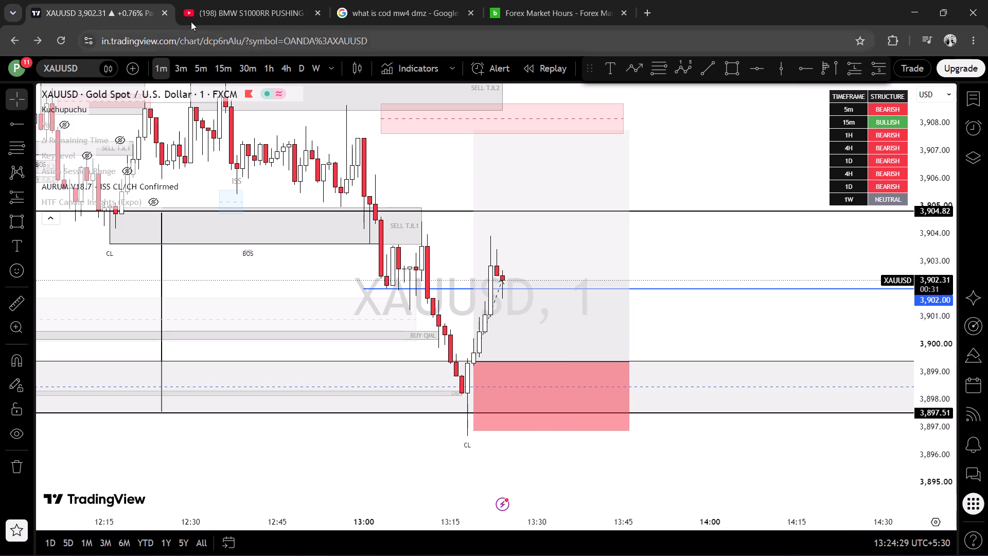
Switch to the 1-hour chart and examine the current candle and long position against the 3,897.51, 3,904.82 and 3,910.54 levels.
click(275, 59)
click(275, 62)
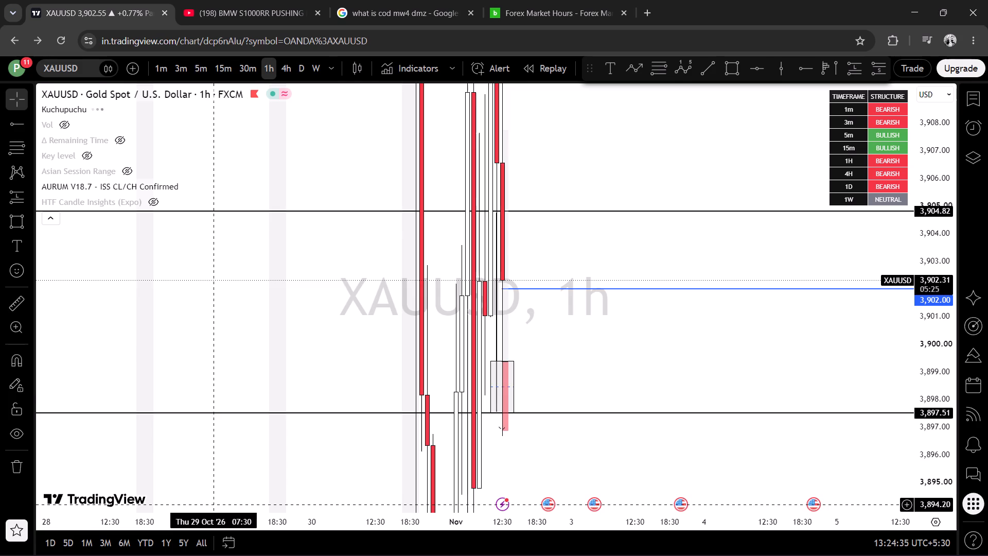
scroll(209, 506, up, 6)
drag(351, 315, 636, 359)
scroll(631, 359, up, 3)
drag(523, 363, 640, 347)
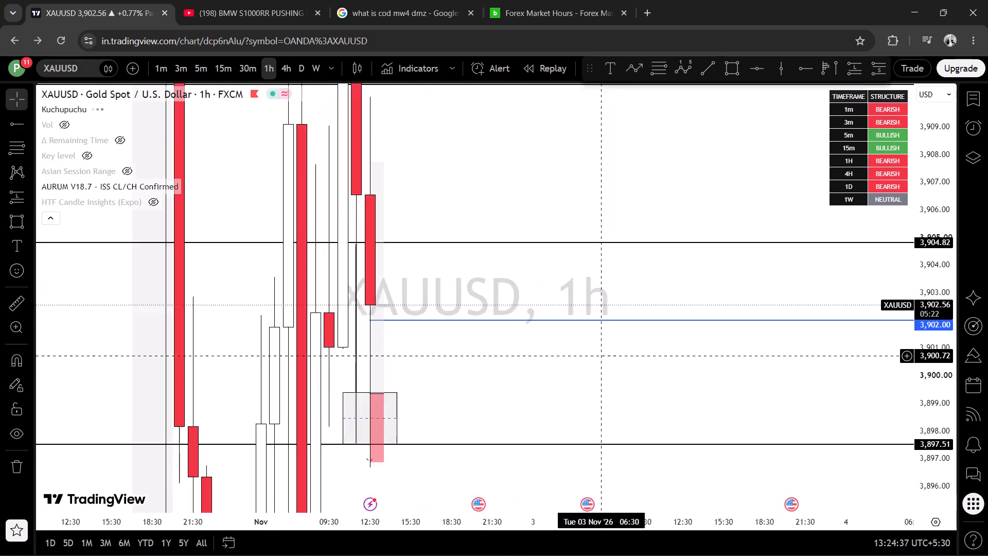
drag(640, 347, 650, 343)
drag(930, 272, 913, 495)
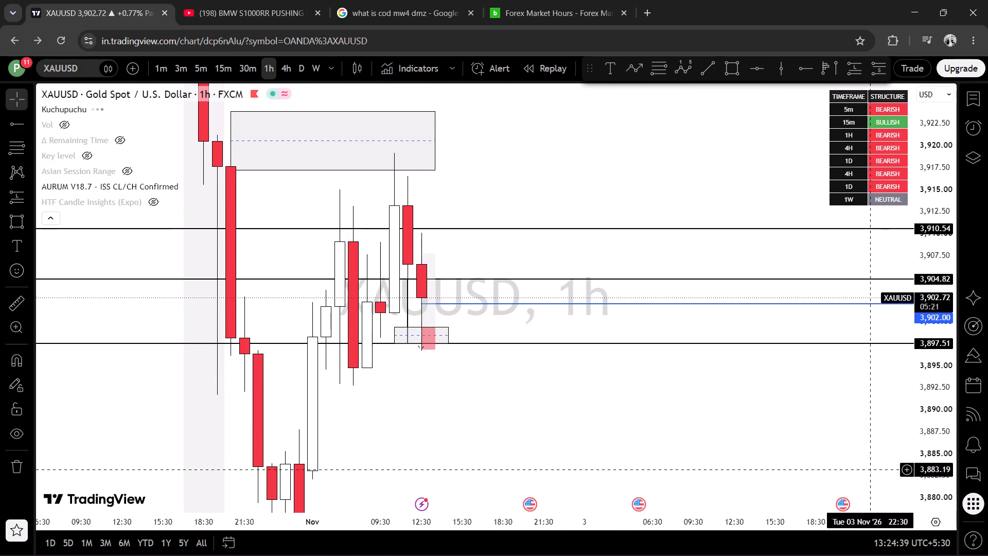
drag(936, 444, 910, 350)
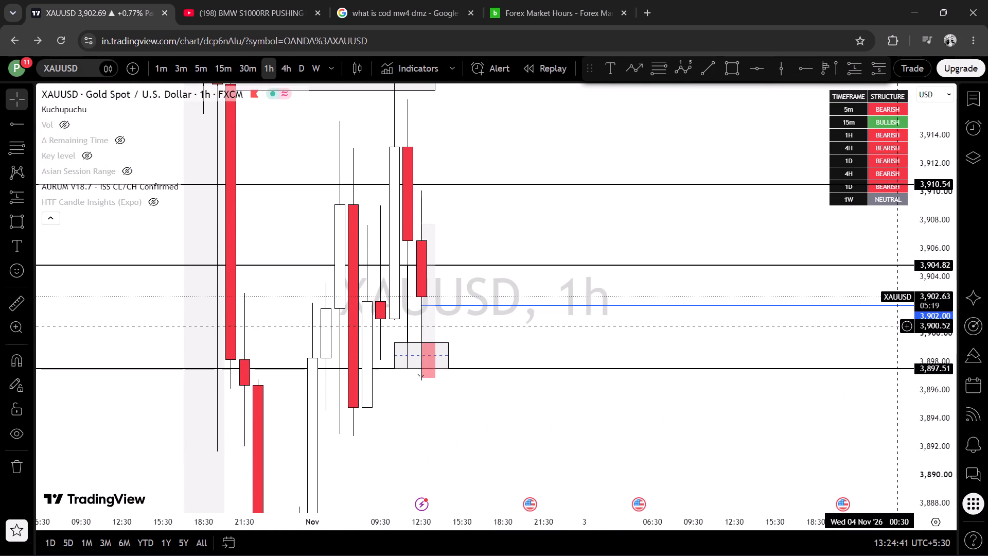
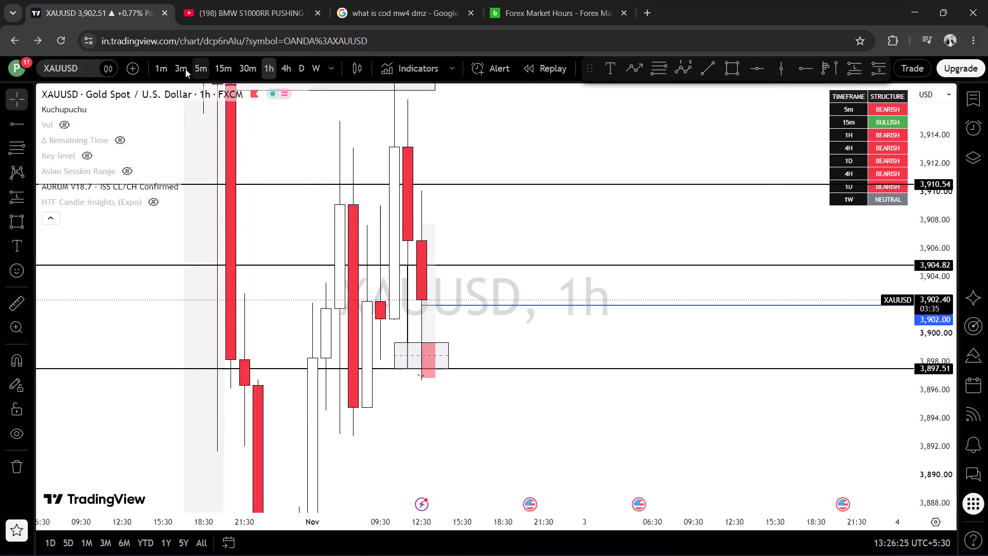
Switch to the 1-minute chart and examine the candles rising from the CL swing low against the 3,902.00 level.
click(164, 67)
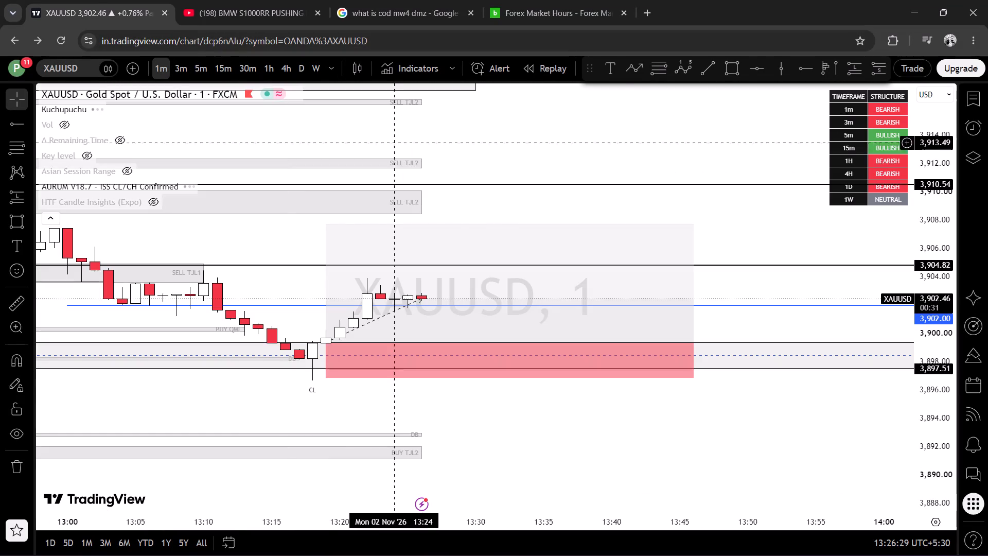
scroll(804, 381, down, 4)
drag(957, 427, 897, 263)
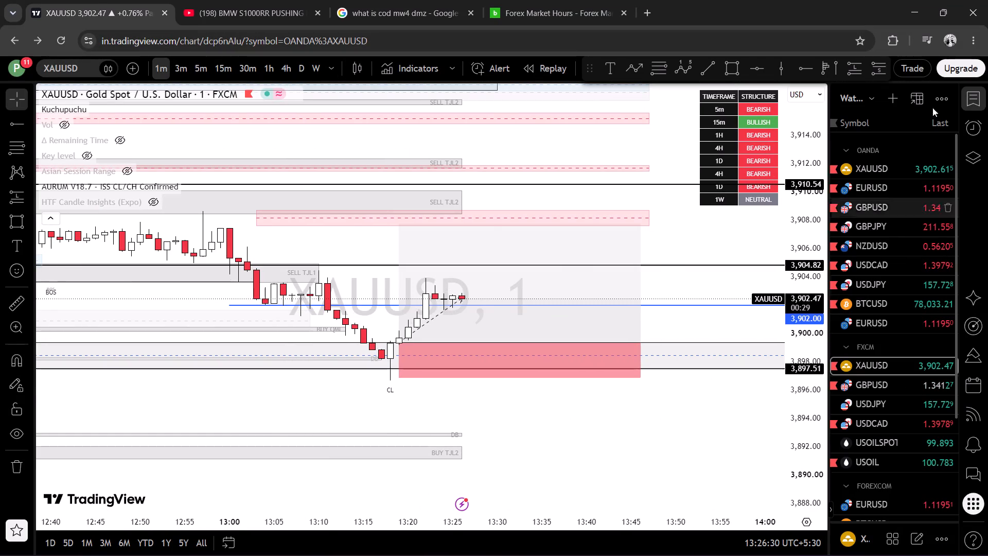
drag(981, 89, 979, 96)
click(937, 352)
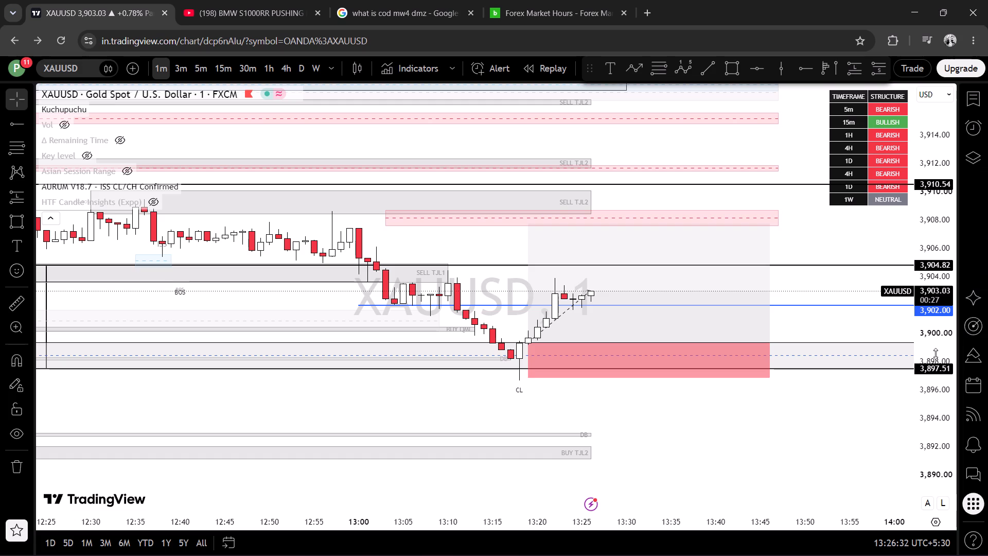
drag(950, 346, 953, 89)
drag(863, 299, 800, 315)
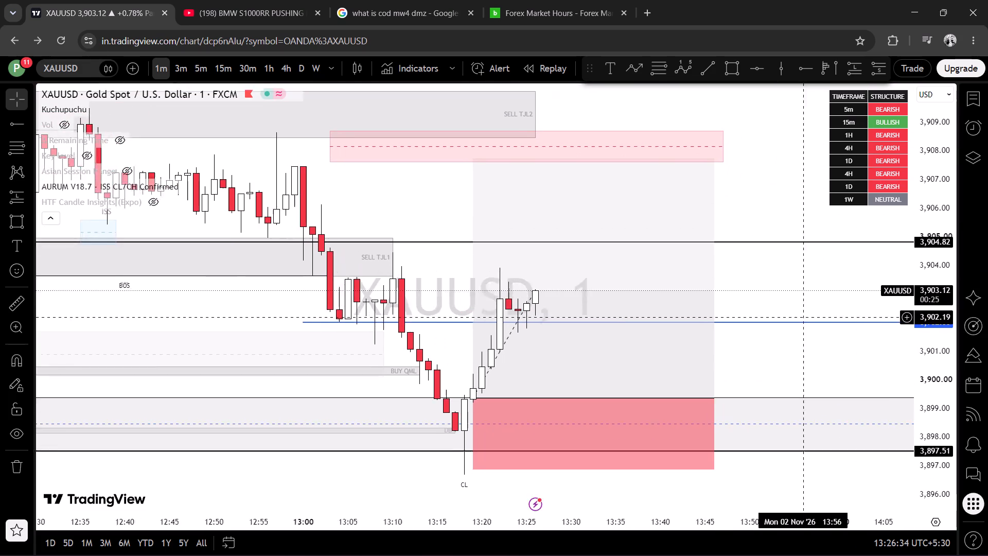
drag(800, 315, 773, 316)
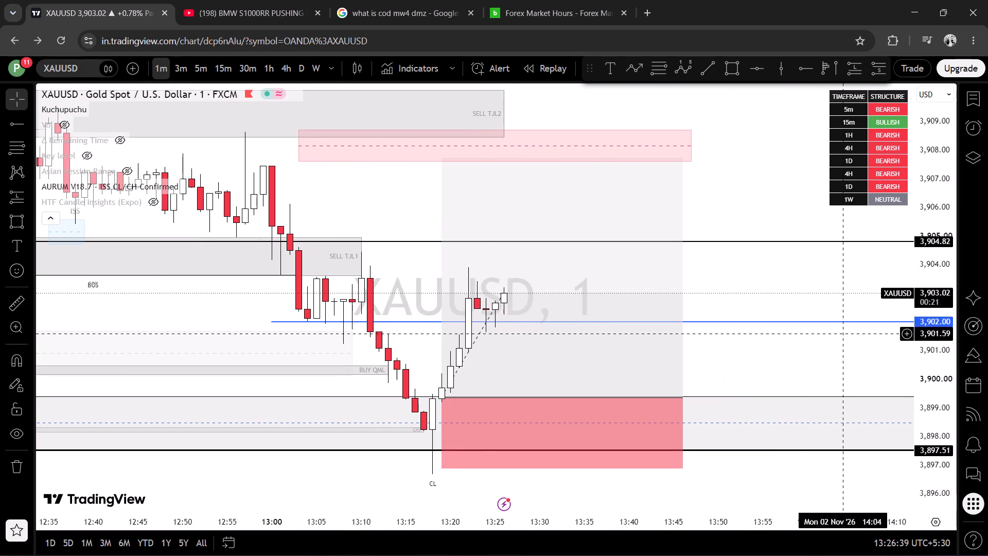
scroll(837, 332, down, 2)
drag(941, 353, 945, 292)
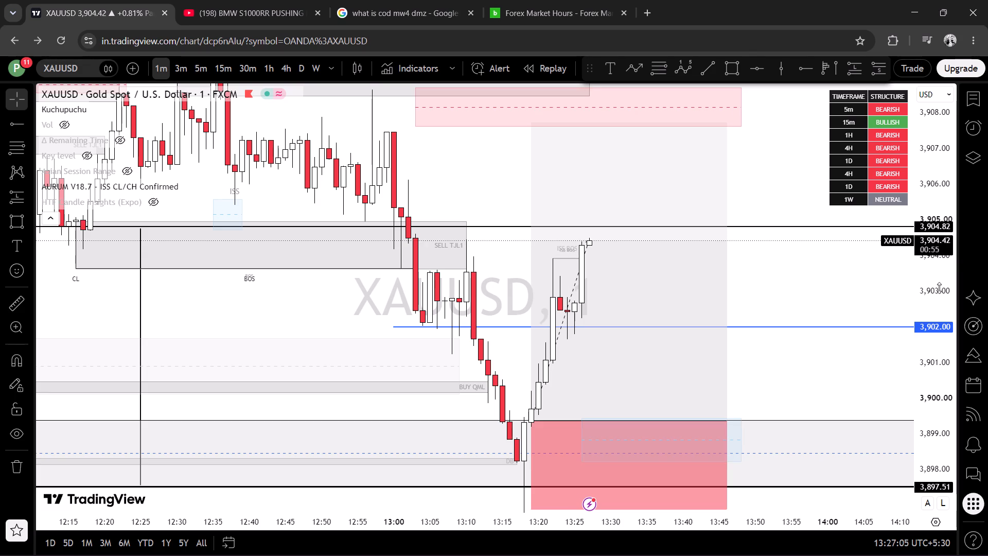
Monitor the latest 1-minute candle inside the long position against the 3,904.82 level and the SELL TJL1 zone.
scroll(859, 228, down, 2)
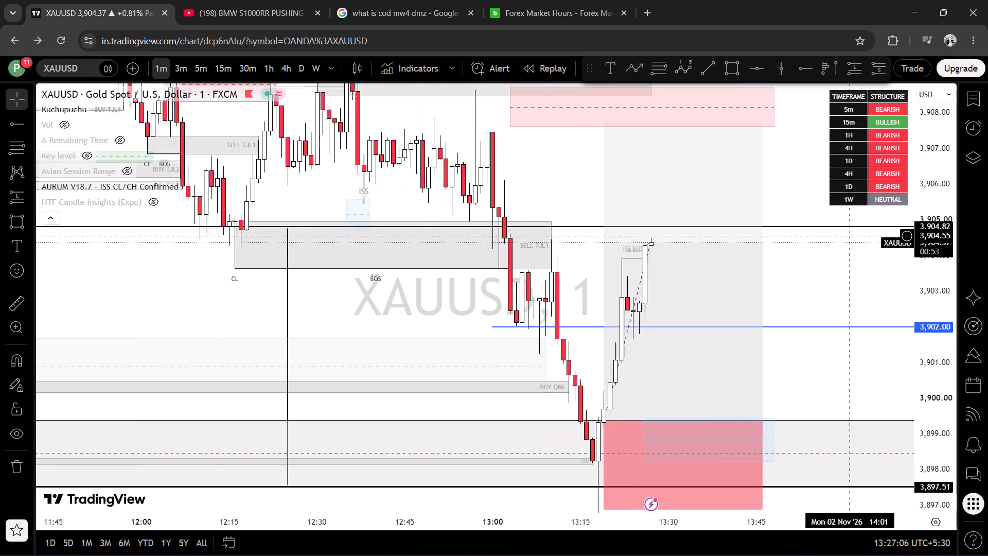
scroll(848, 236, down, 1)
drag(841, 364, 750, 315)
scroll(779, 361, up, 3)
drag(773, 346, 841, 422)
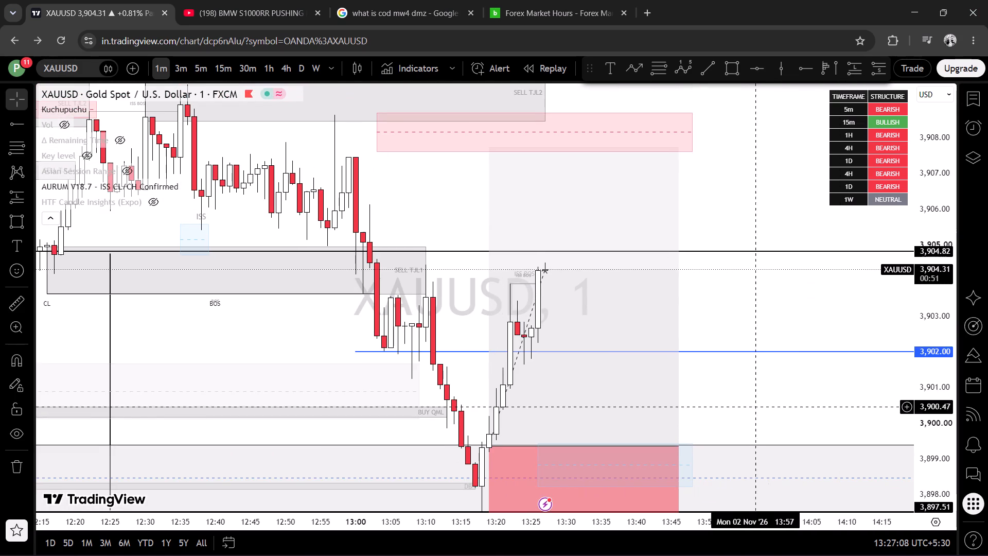
click(772, 268)
drag(775, 269, 782, 274)
drag(775, 308, 818, 315)
drag(819, 313, 816, 247)
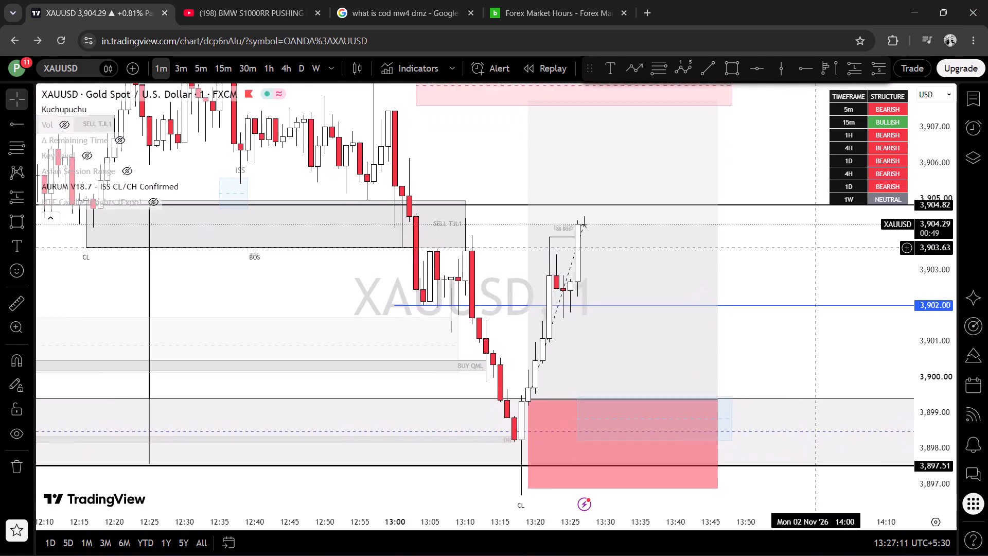
drag(816, 247, 811, 271)
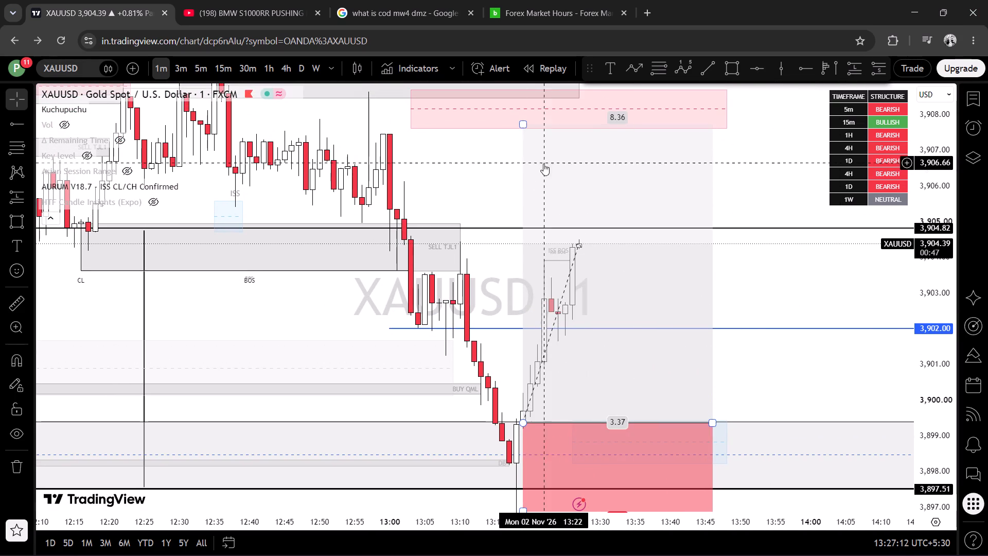
scroll(630, 241, down, 3)
scroll(850, 401, up, 3)
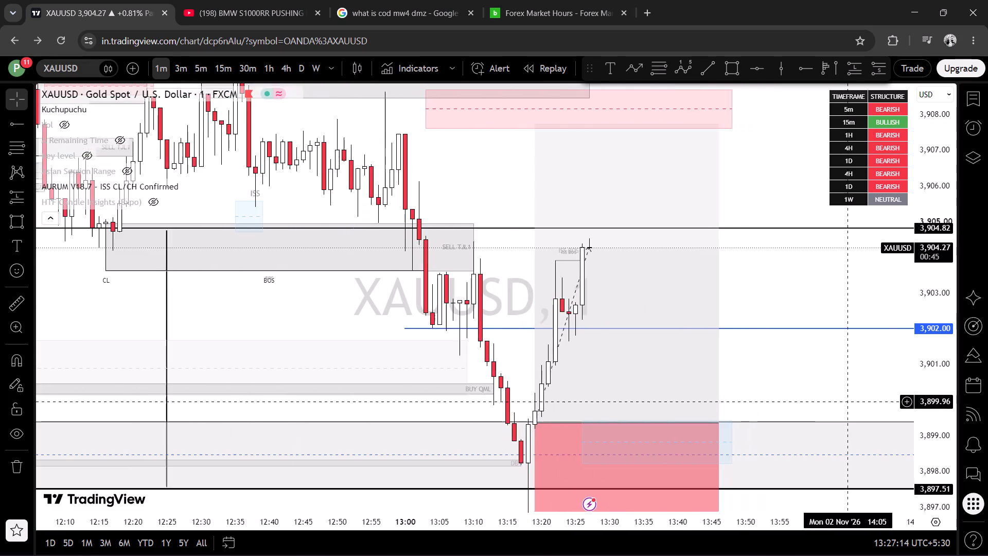
Raise the long position's stop to just under the CL swing low, about 3.01 below the entry.
drag(807, 387, 753, 277)
drag(485, 399, 488, 421)
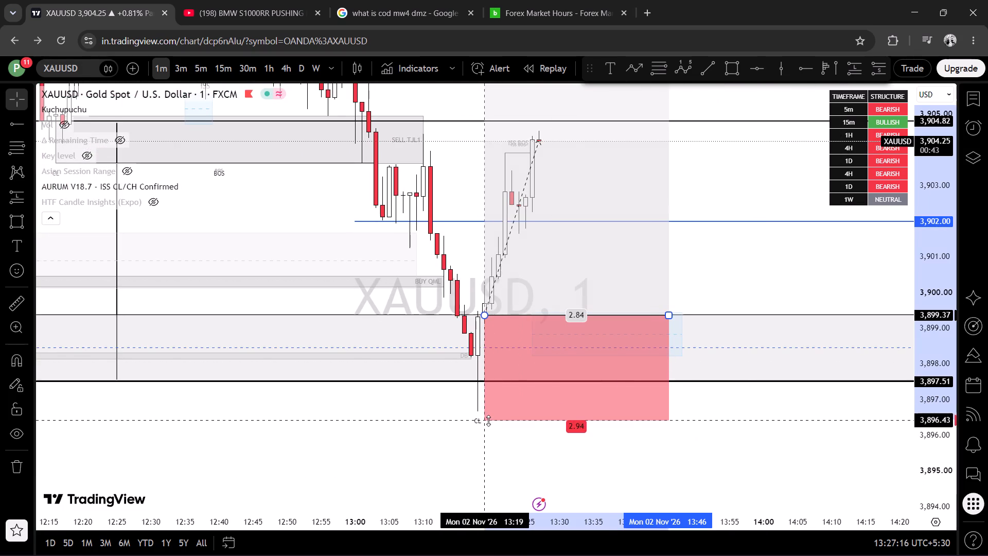
drag(488, 421, 490, 422)
Lower the long position's target to just above the 3,904.82 level, about 6.02 above the entry.
drag(781, 462, 780, 501)
drag(738, 236, 754, 336)
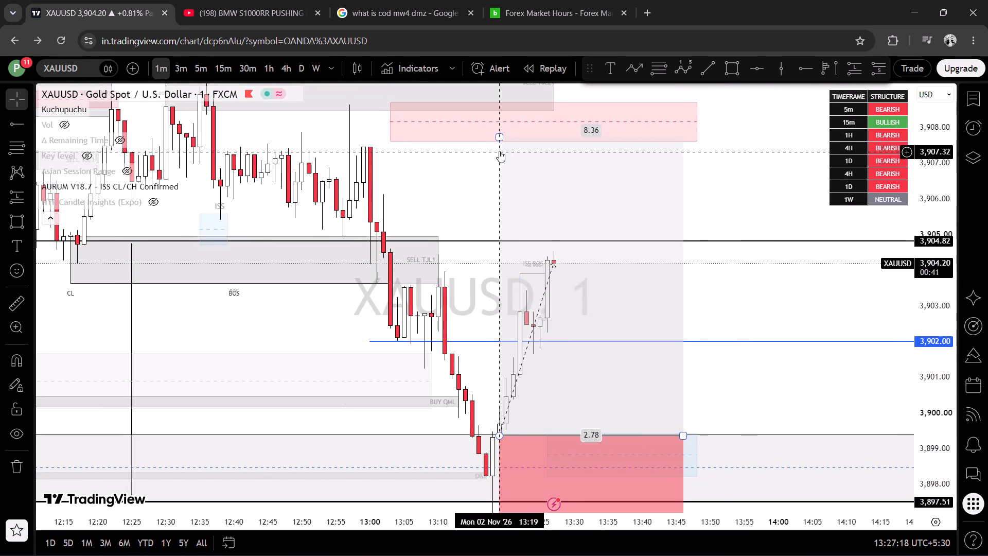
drag(499, 144, 499, 163)
key(ctrl+z)
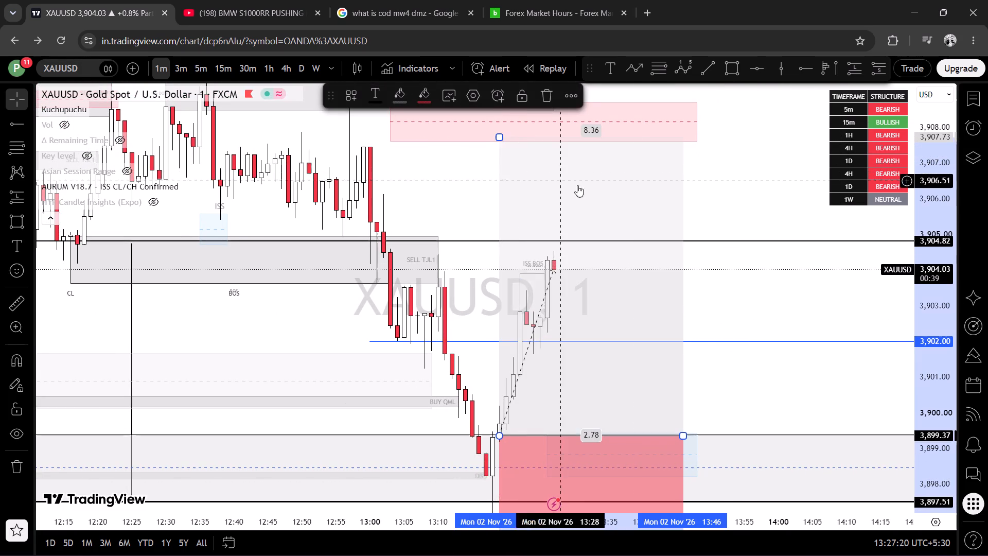
click(731, 323)
drag(500, 136, 499, 189)
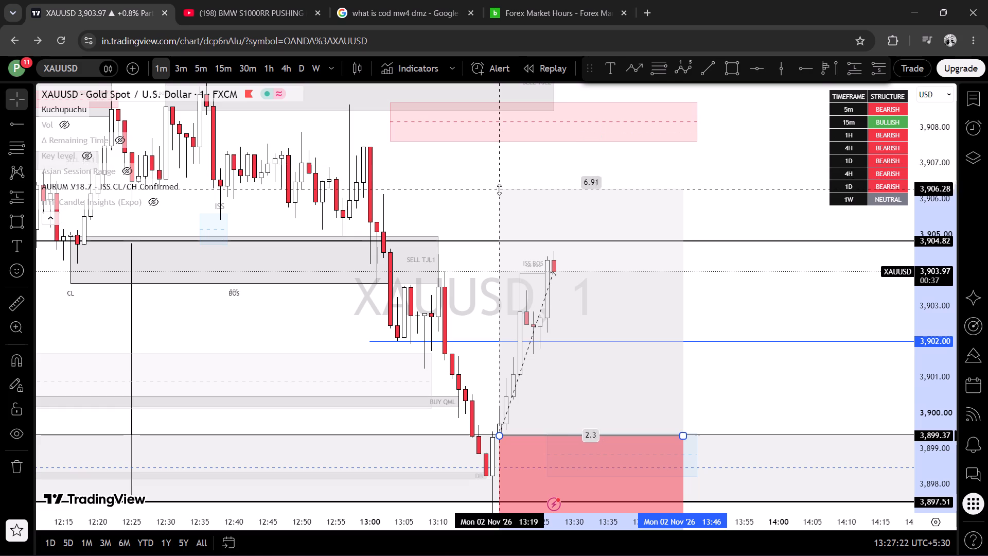
drag(499, 189, 514, 222)
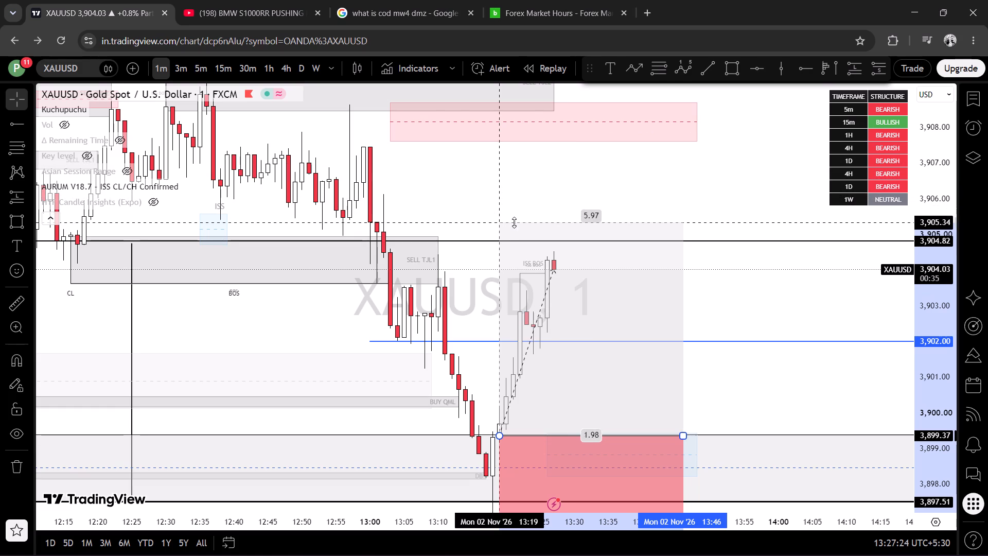
drag(514, 222, 513, 220)
click(860, 282)
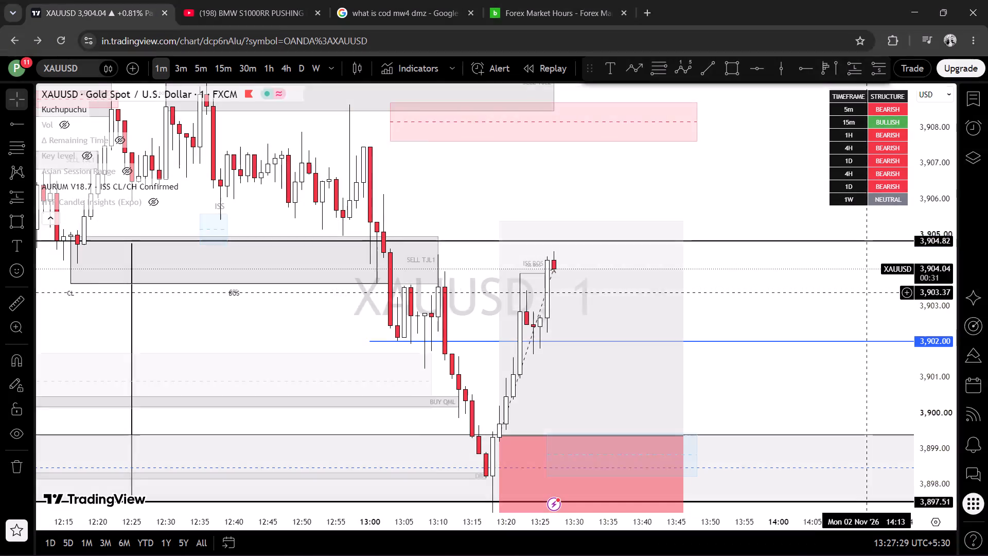
Switch to the 3-minute chart and examine the long position against the ISS 4 zone and the 3,904.82 and 3,910.54 levels.
click(183, 66)
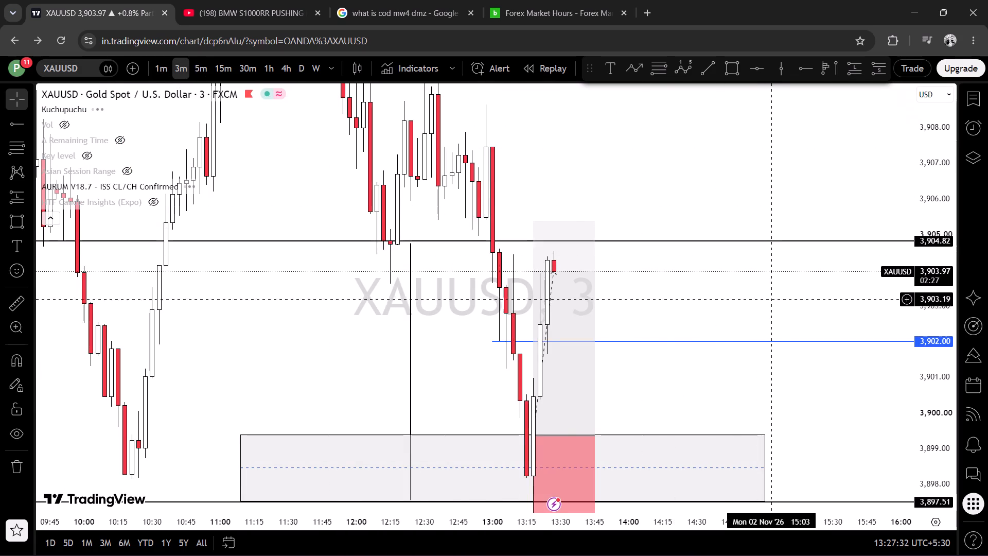
scroll(780, 303, up, 2)
scroll(640, 290, up, 1)
drag(623, 308, 725, 288)
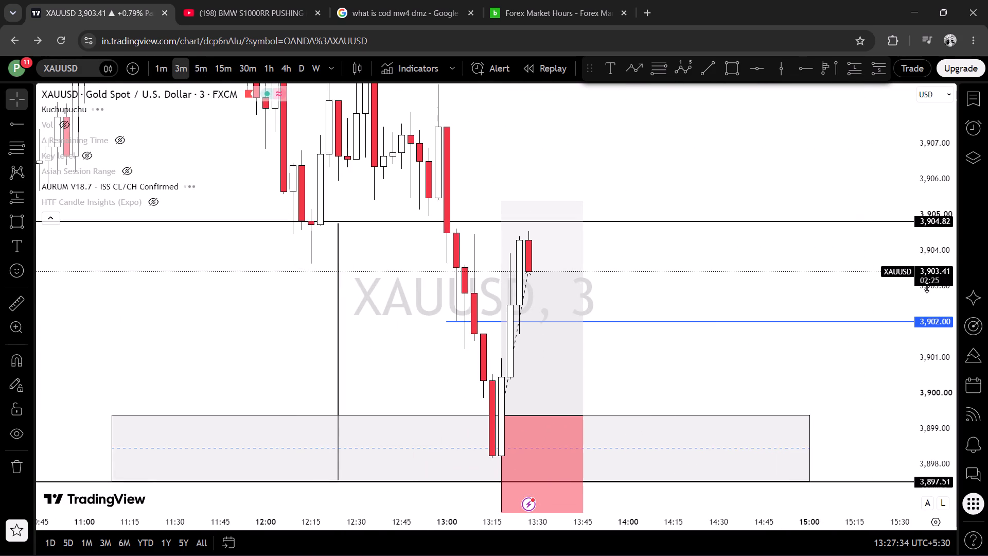
drag(934, 304, 944, 429)
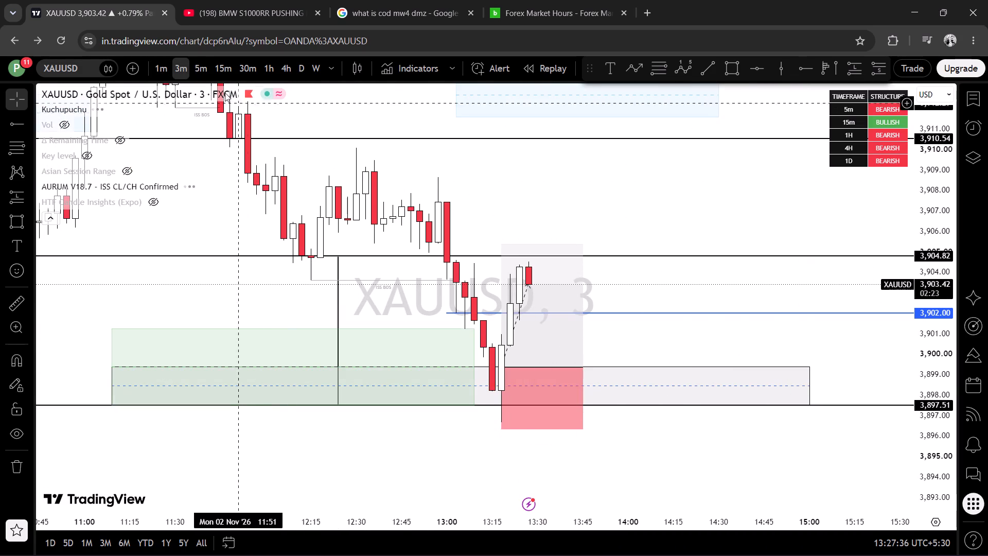
scroll(809, 352, down, 4)
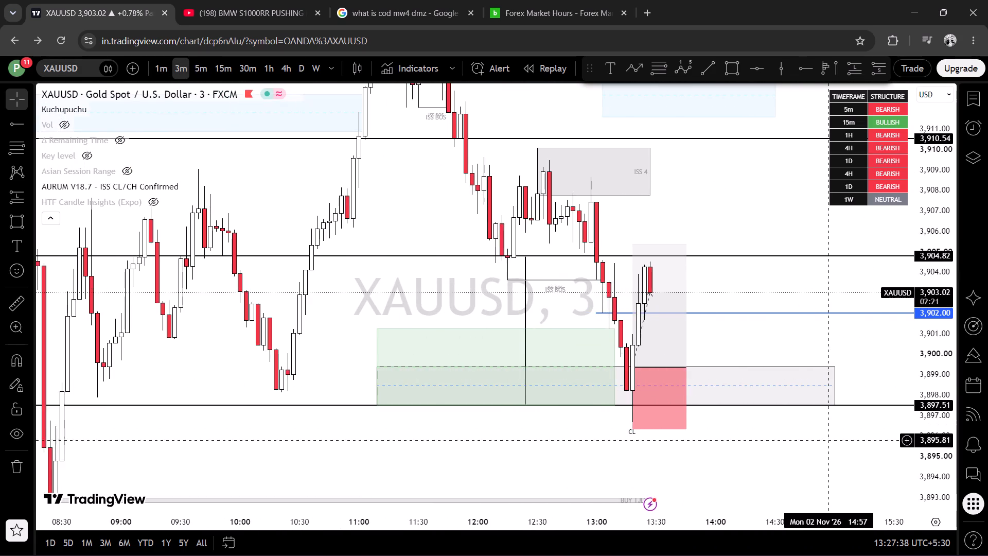
drag(814, 455, 656, 435)
scroll(756, 431, down, 5)
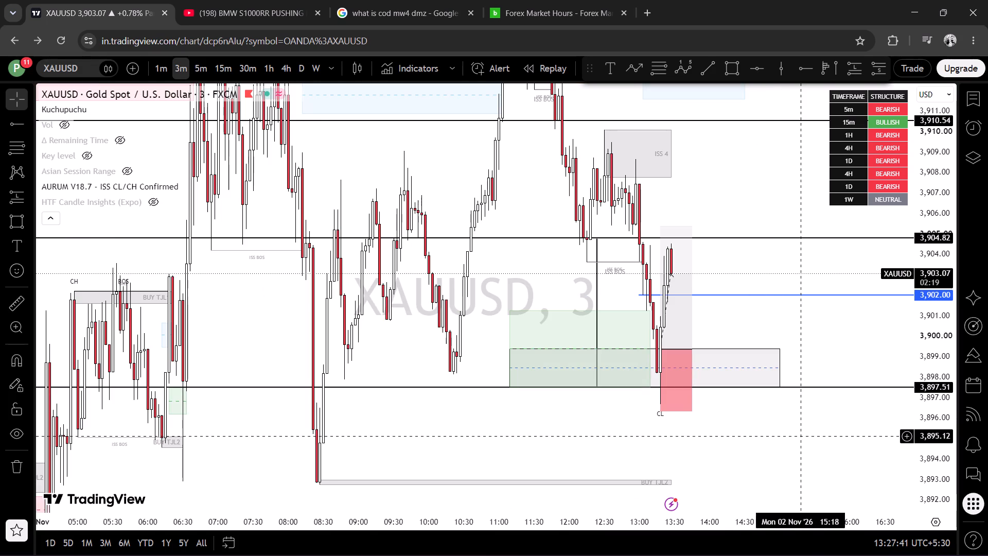
scroll(806, 436, up, 1)
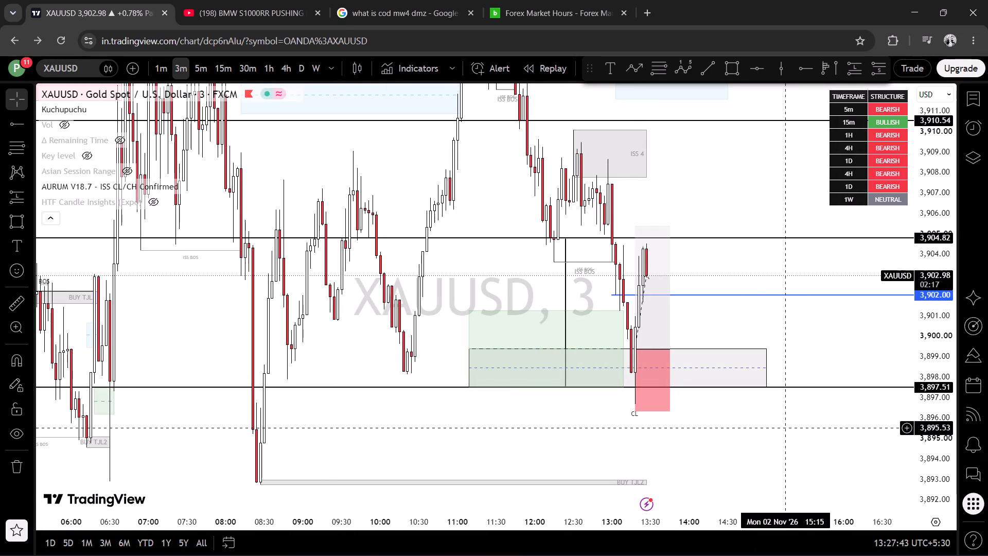
scroll(779, 423, up, 3)
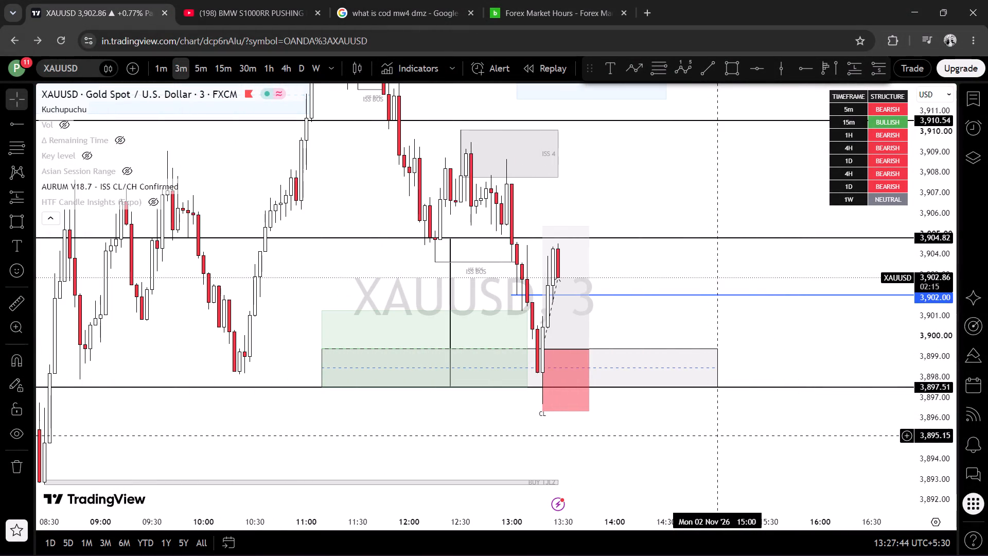
click(731, 431)
Hide the AURUM V18.7 indicator and show the Asian Session Range indicator.
click(187, 186)
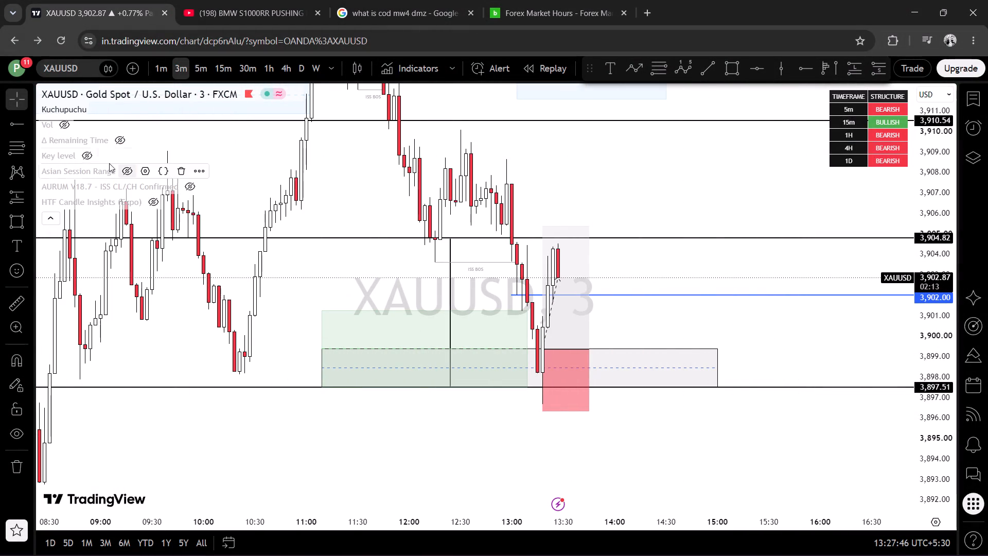
click(132, 163)
click(124, 175)
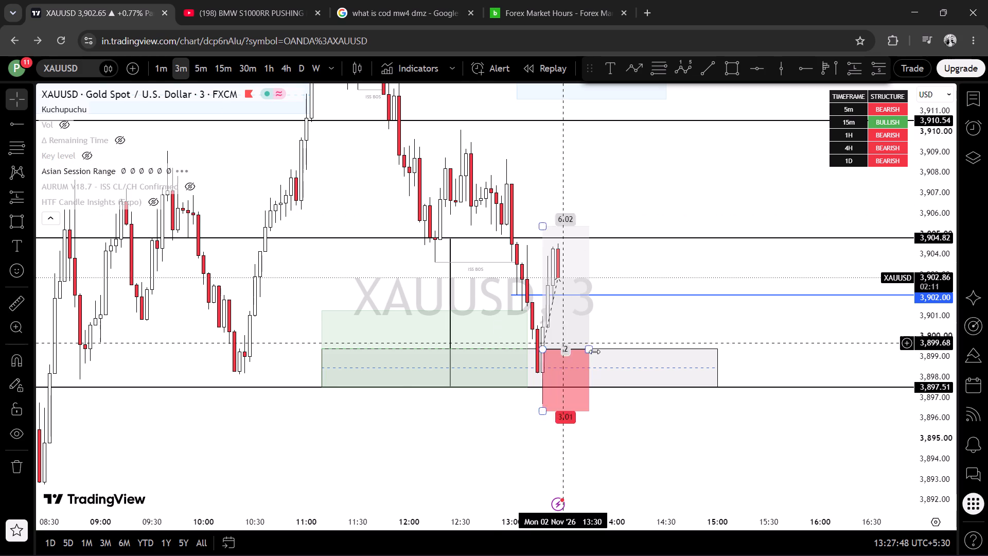
Examine the session ranges and price structure on the 3-minute chart and again on the 15-minute chart.
scroll(609, 356, up, 1)
drag(731, 449, 802, 441)
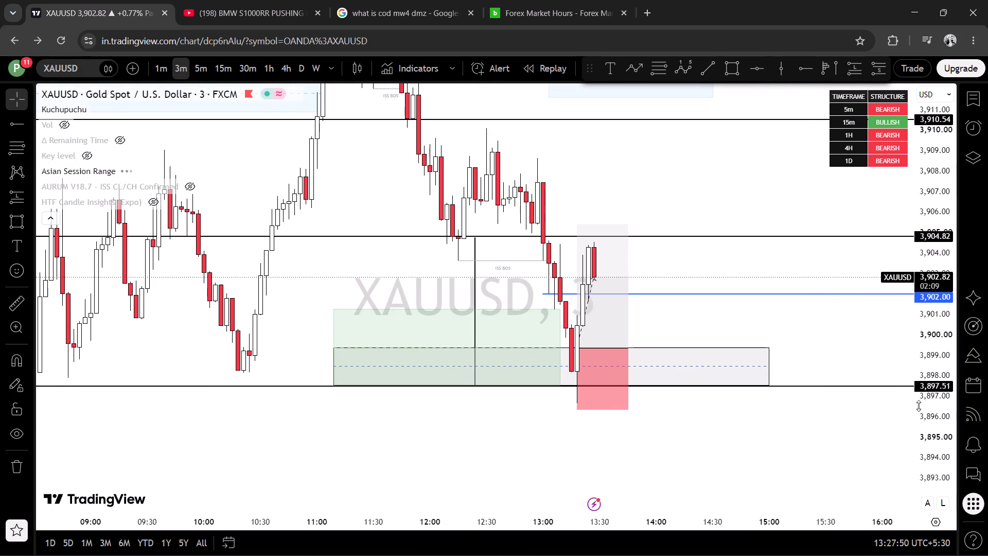
drag(925, 412, 912, 443)
scroll(850, 443, down, 3)
drag(834, 439, 615, 518)
scroll(664, 493, down, 5)
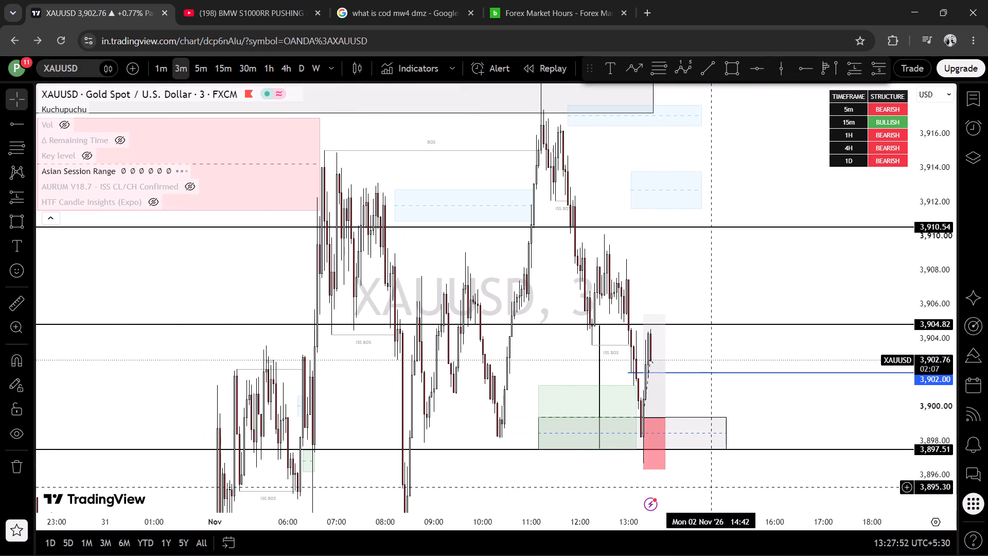
scroll(443, 258, up, 3)
click(226, 67)
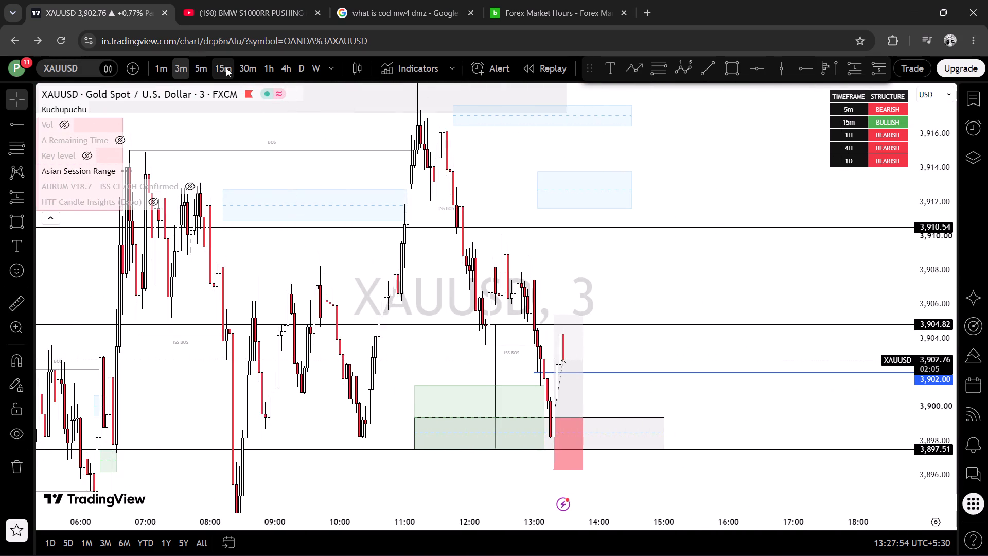
scroll(683, 356, up, 6)
drag(479, 265, 731, 277)
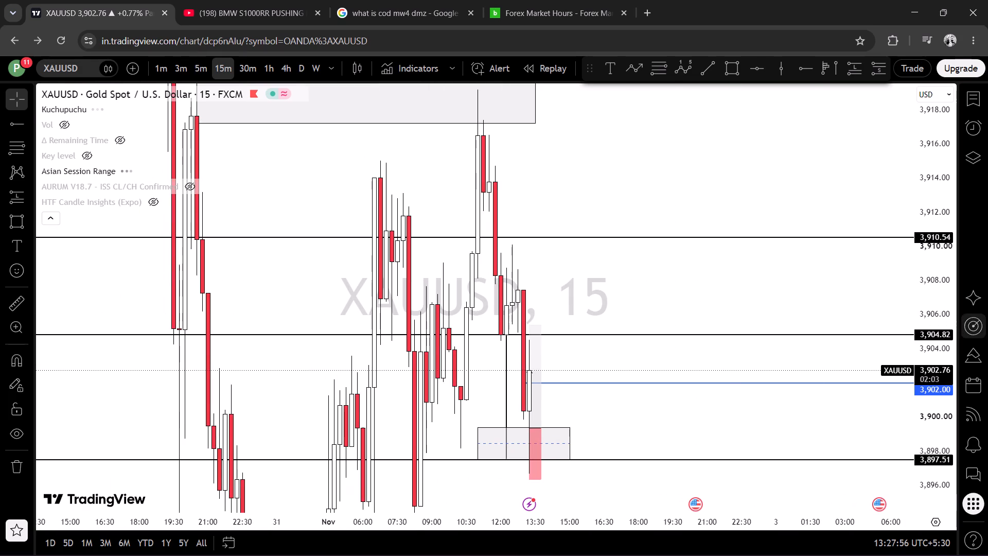
drag(931, 300, 950, 473)
scroll(711, 485, up, 2)
drag(677, 485, 786, 472)
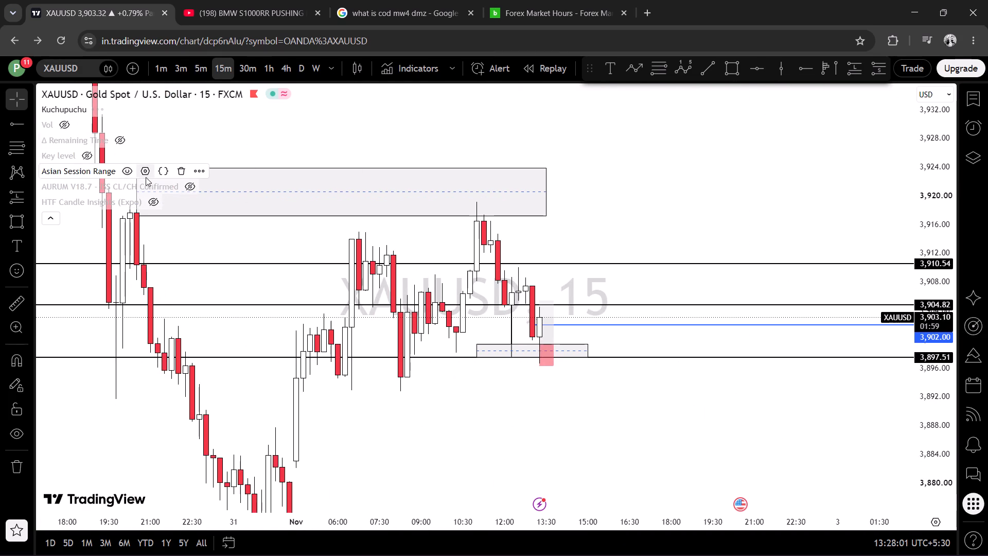
Review the input and style settings of the Asian Session Range indicator, leaving them as they are.
click(141, 168)
scroll(487, 292, down, 4)
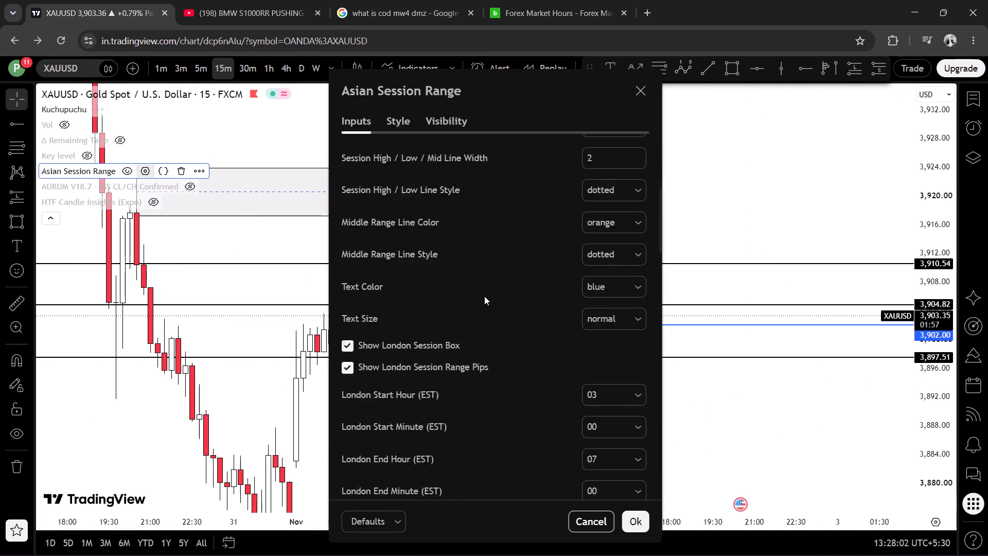
scroll(484, 296, up, 6)
drag(417, 121, 412, 121)
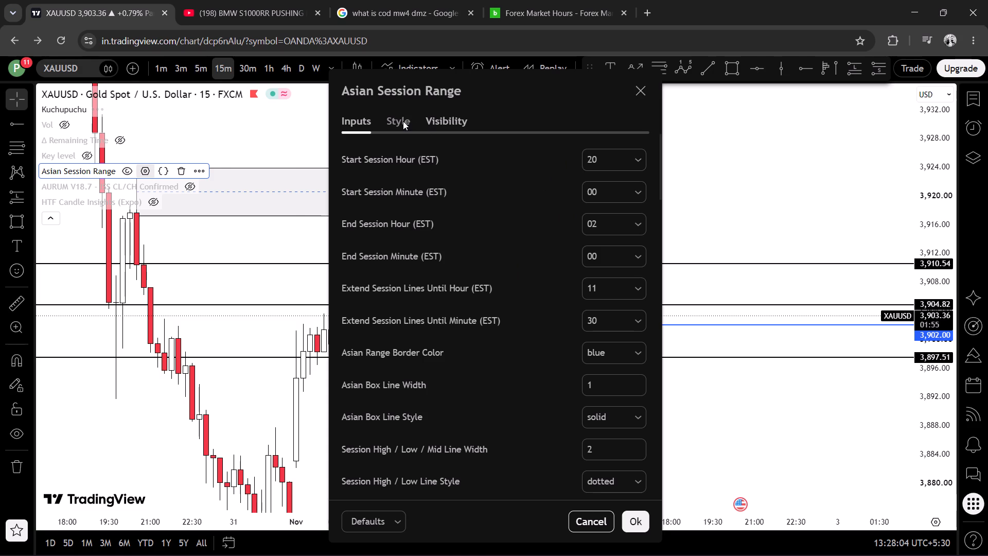
click(403, 121)
scroll(522, 279, down, 3)
scroll(418, 219, down, 4)
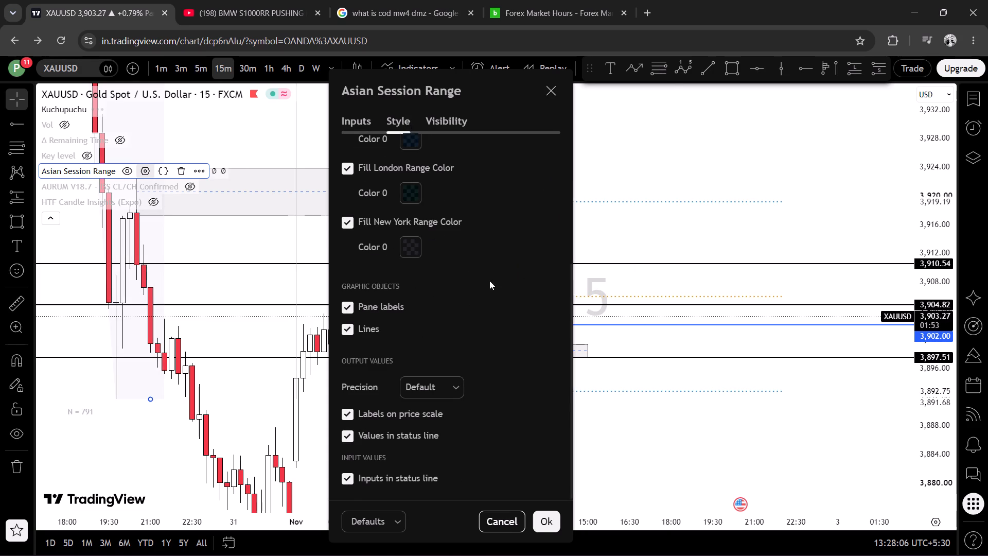
click(354, 119)
scroll(601, 253, down, 5)
scroll(504, 275, down, 12)
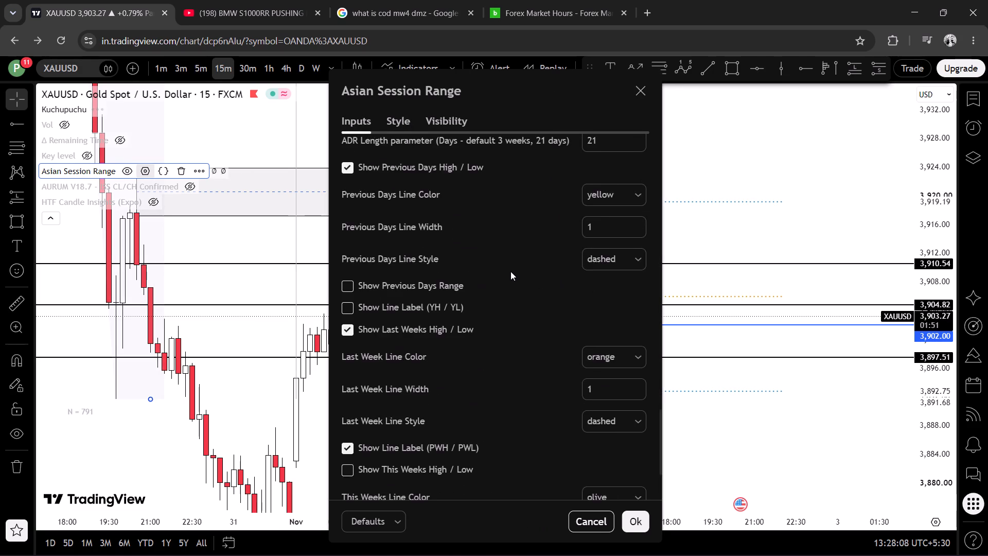
scroll(510, 271, down, 8)
scroll(519, 268, up, 20)
scroll(519, 268, up, 5)
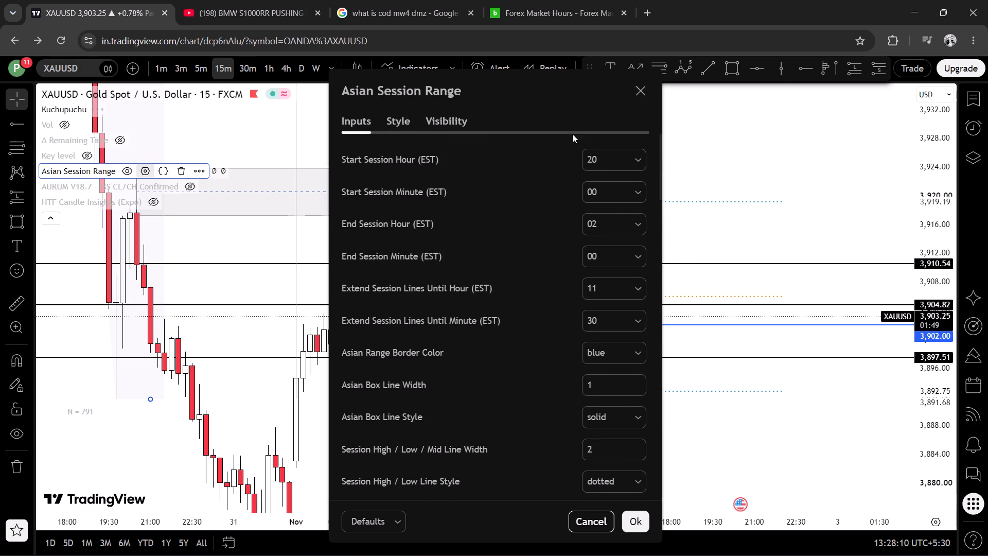
click(644, 93)
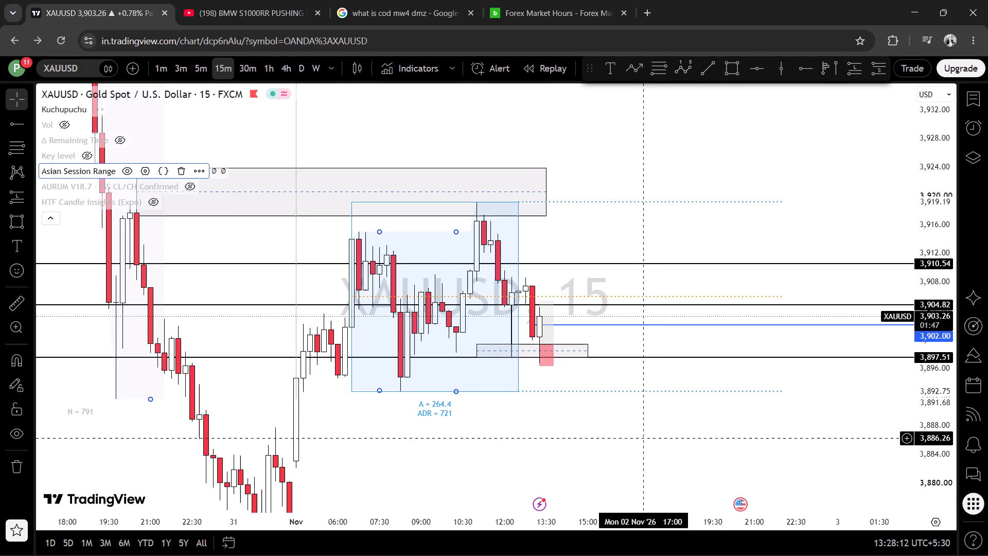
Examine the Asian session range around the long position on the 15-minute chart and switch to the 1-hour chart.
scroll(645, 436, up, 1)
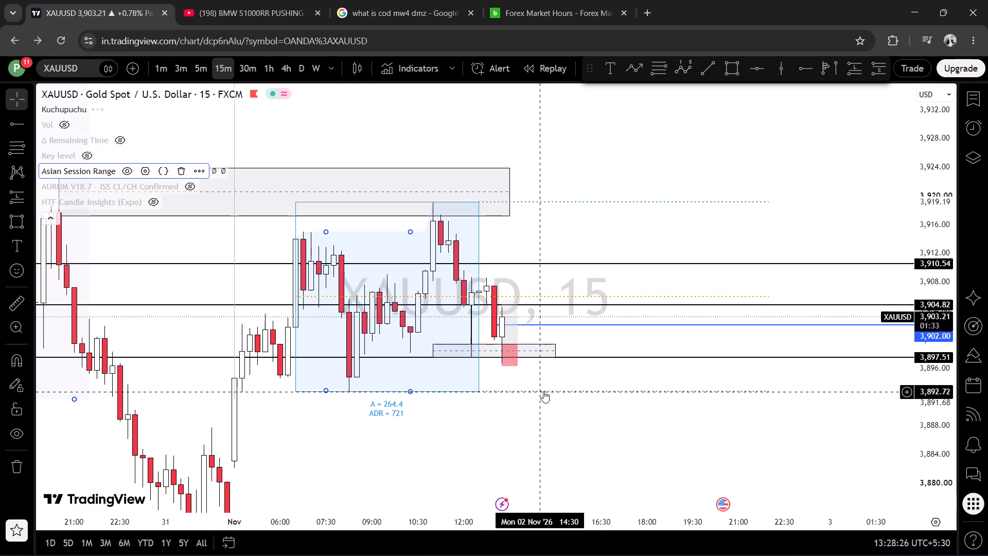
scroll(589, 395, up, 2)
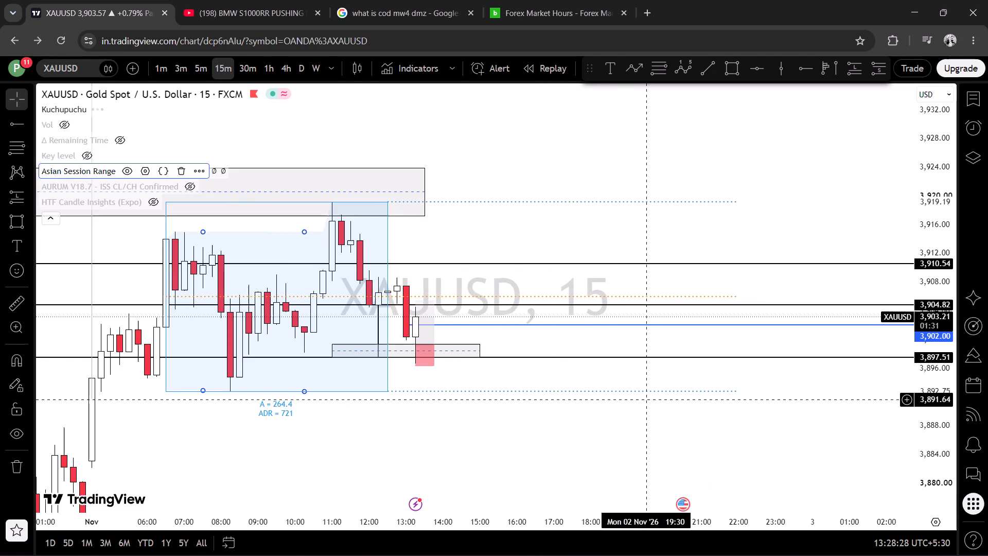
scroll(645, 403, down, 2)
click(271, 67)
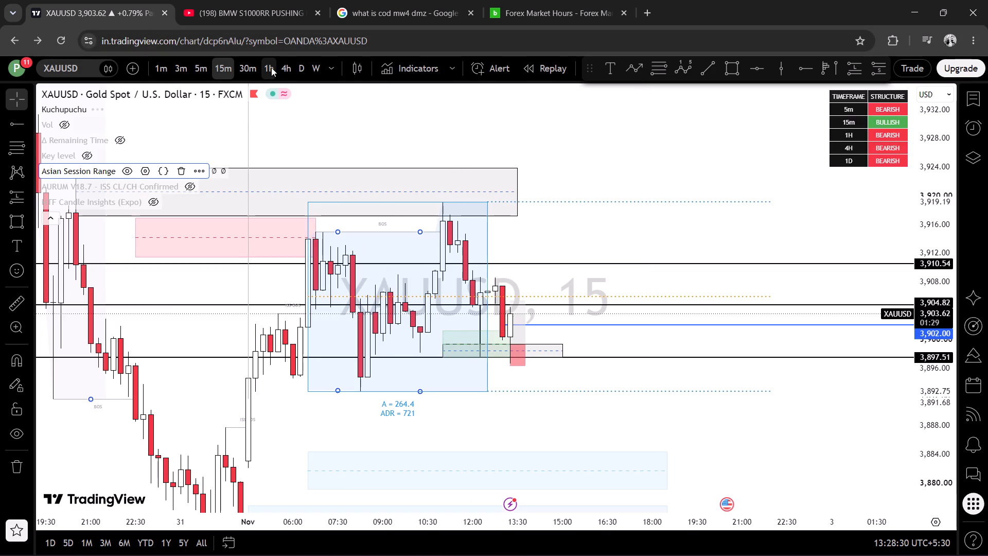
Switch to the 5-minute chart and examine the long position against the session range, the 3,897.51 zone and the 3,904.82 level.
click(197, 63)
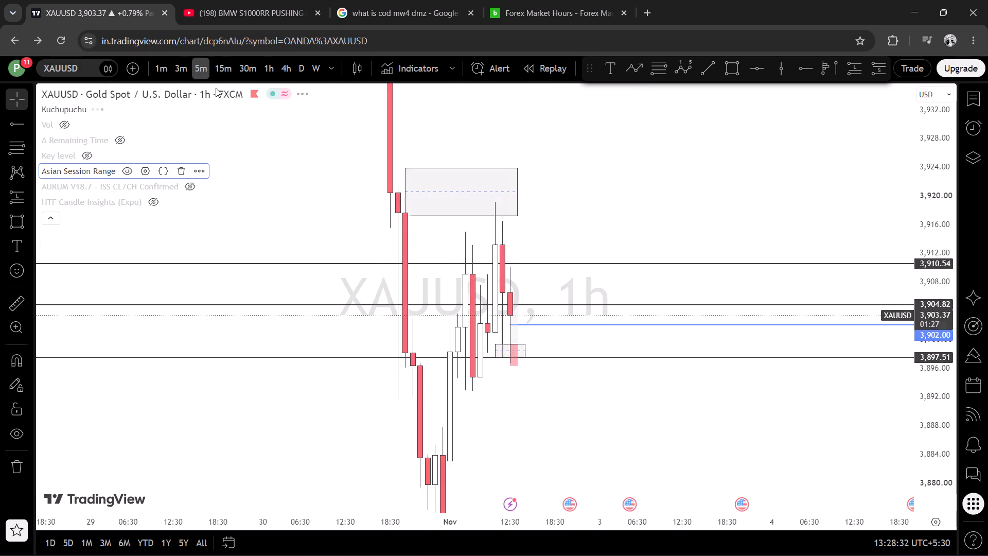
scroll(511, 360, up, 5)
drag(448, 385, 611, 371)
scroll(664, 374, down, 10)
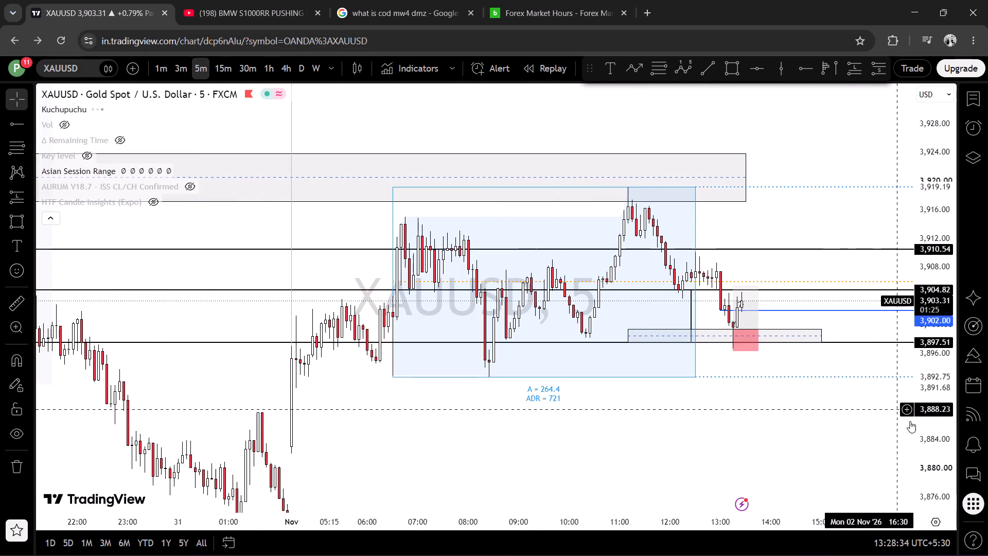
drag(955, 430, 879, 196)
scroll(881, 403, up, 5)
drag(820, 430, 716, 392)
drag(922, 401, 924, 451)
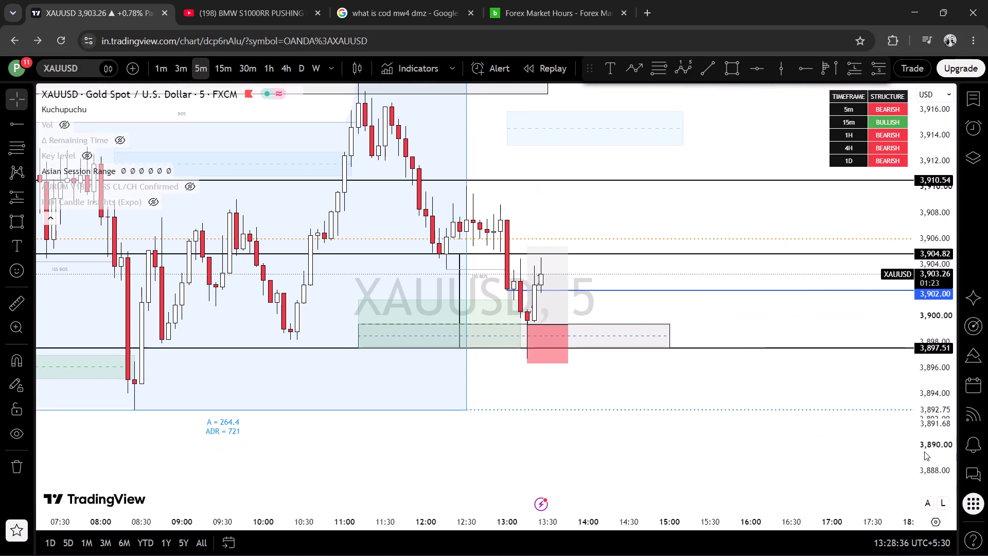
drag(924, 451, 926, 451)
scroll(736, 411, down, 2)
drag(773, 401, 690, 436)
scroll(788, 453, up, 1)
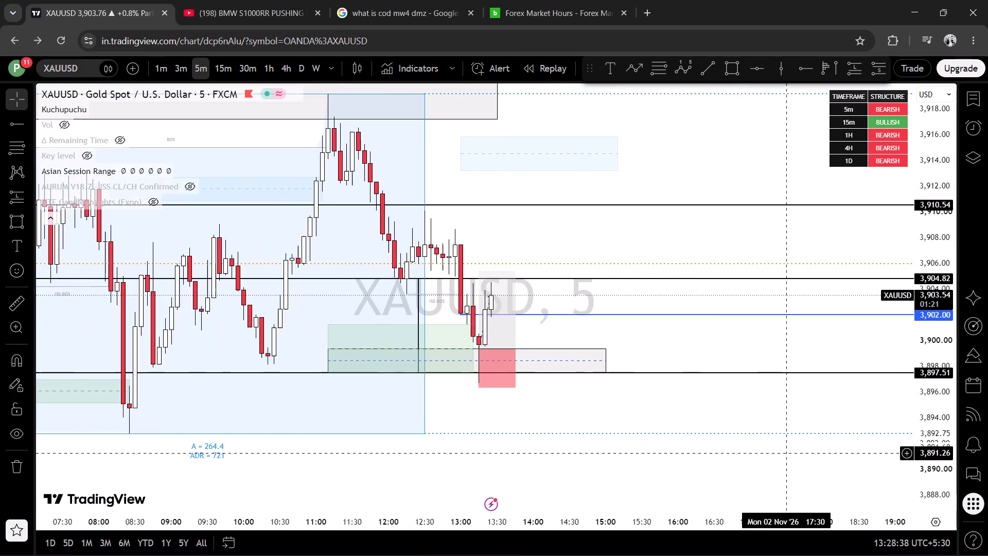
drag(741, 435, 742, 421)
scroll(738, 417, down, 2)
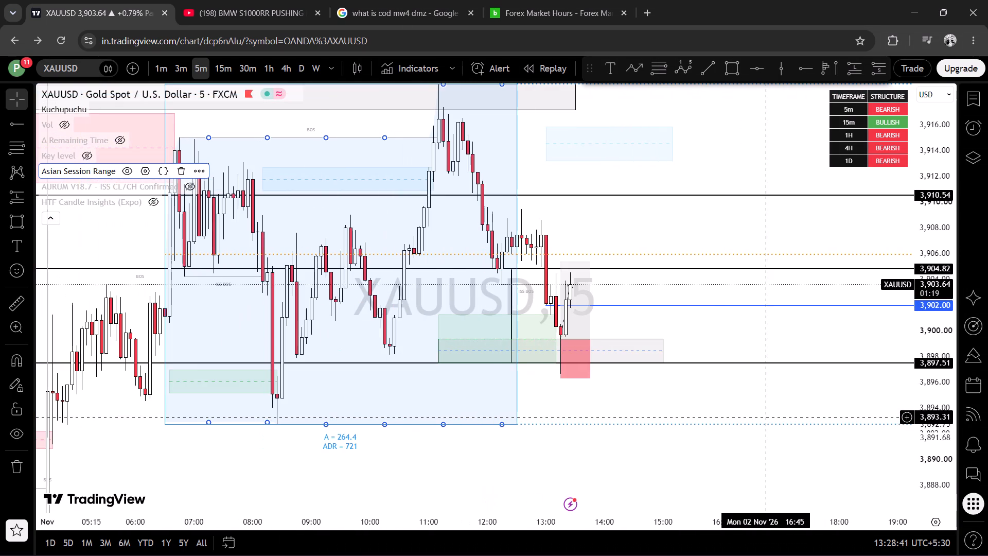
scroll(762, 418, down, 3)
scroll(911, 409, up, 2)
drag(932, 409, 931, 431)
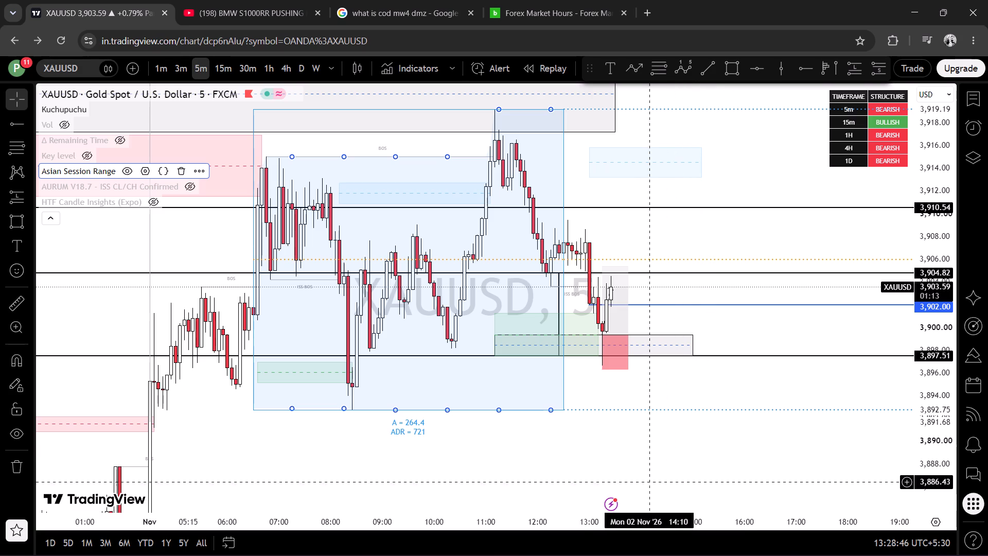
drag(645, 471, 598, 443)
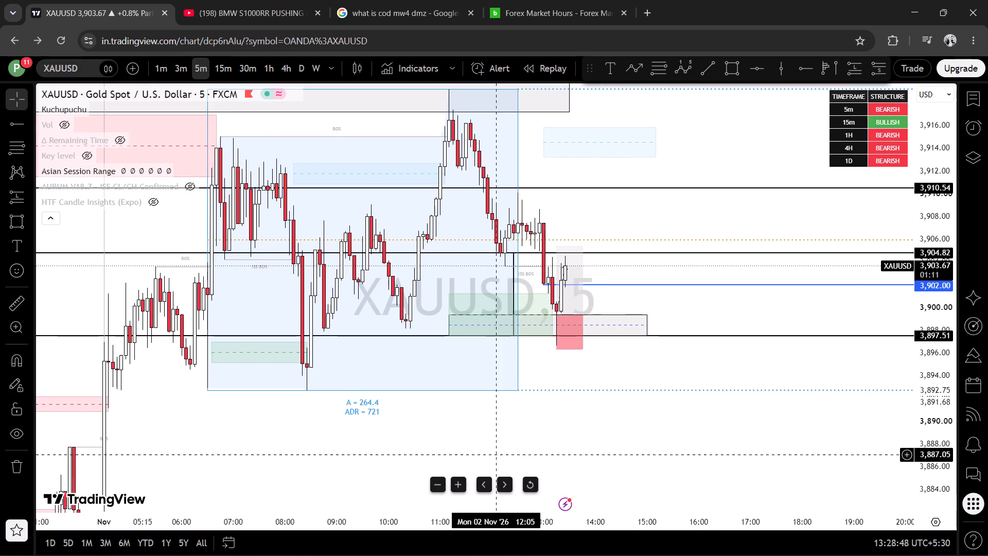
click(518, 425)
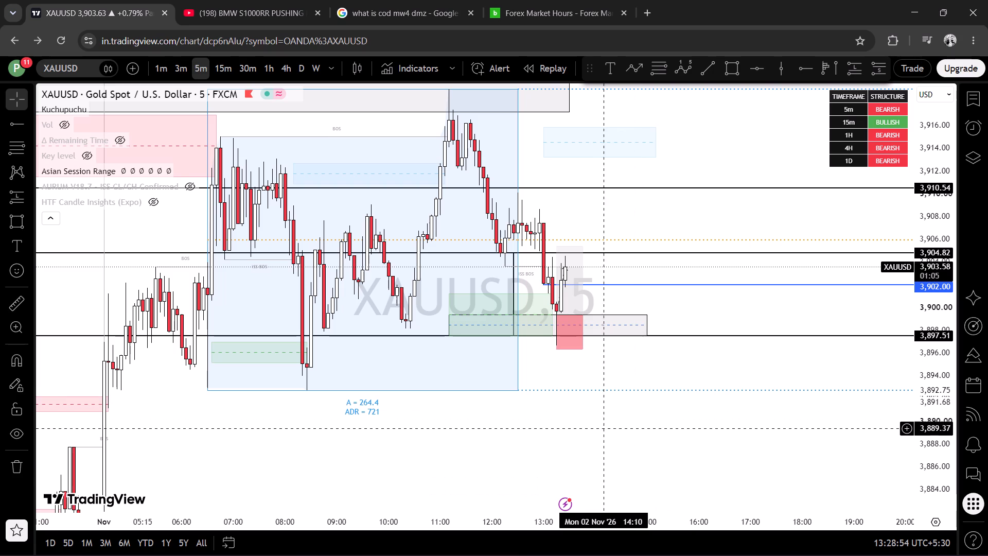
drag(644, 439, 563, 555)
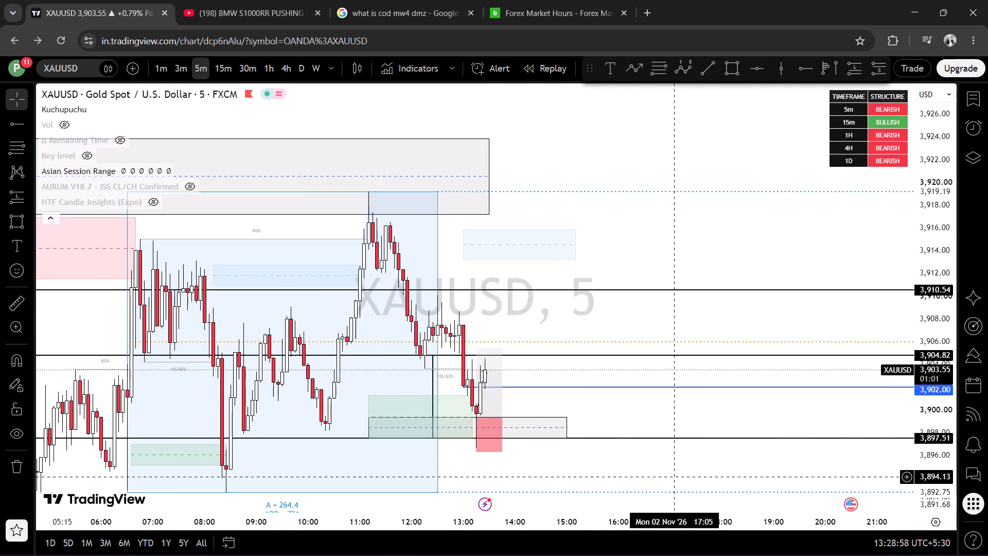
drag(750, 482, 748, 405)
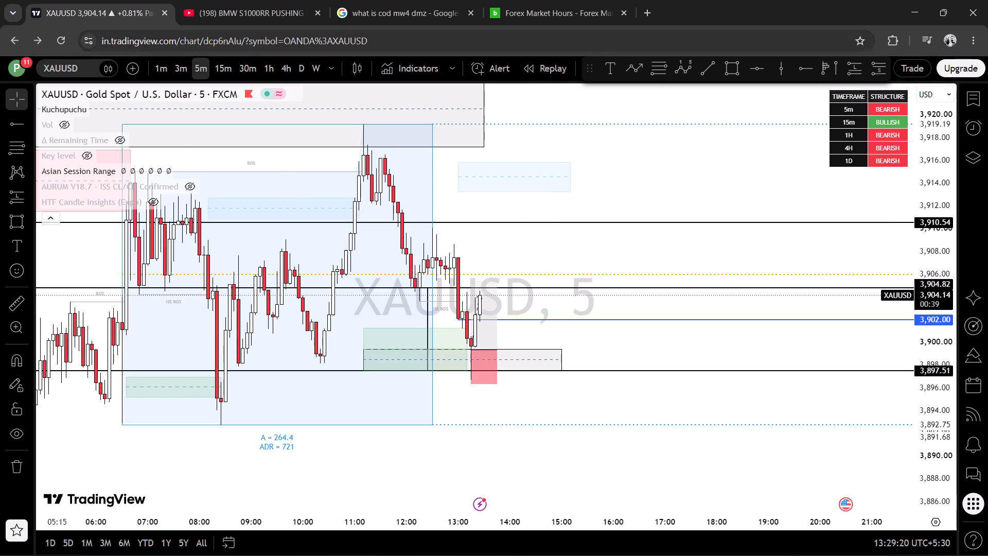
Compare the price structure around the long position on the 1-hour and 4-hour charts, returning to the 1-hour chart.
click(266, 67)
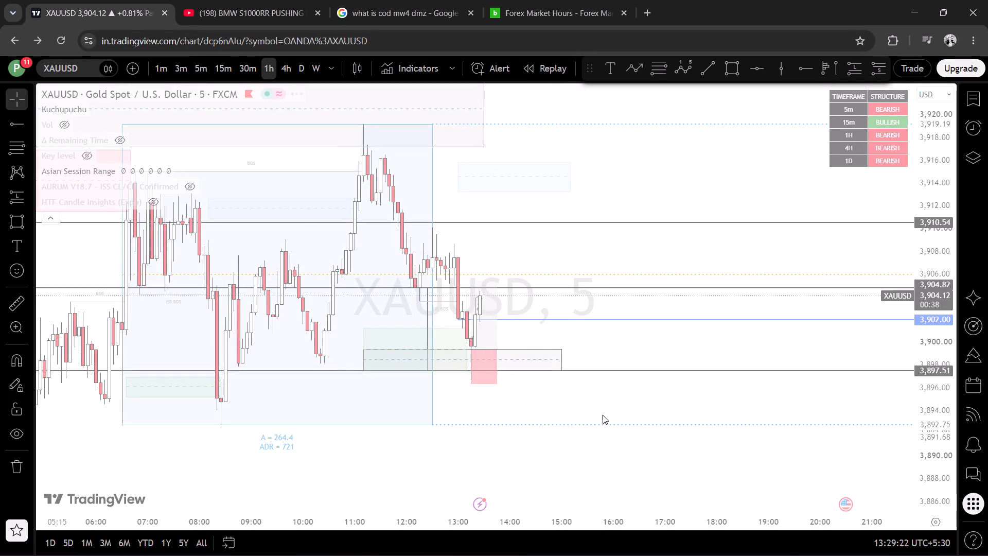
scroll(603, 415, up, 3)
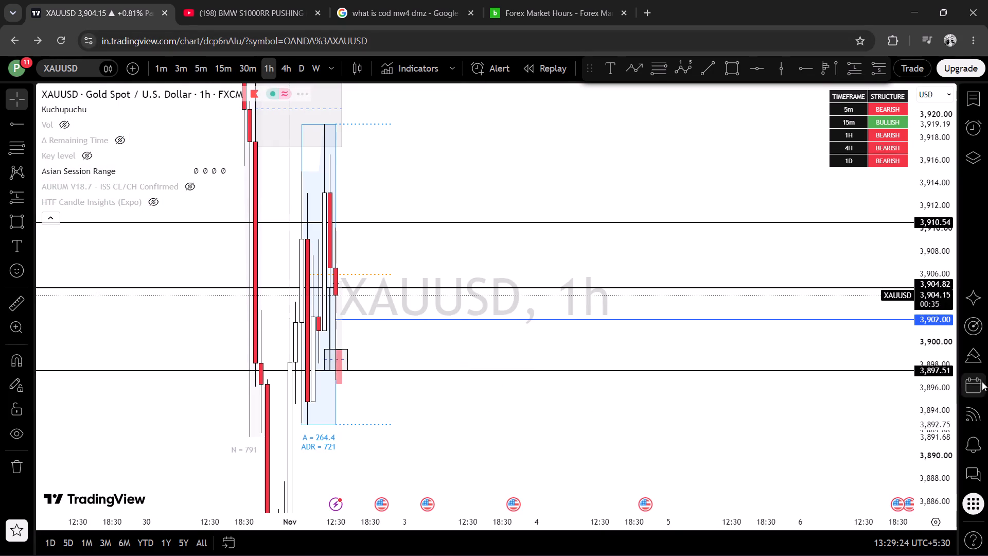
click(288, 76)
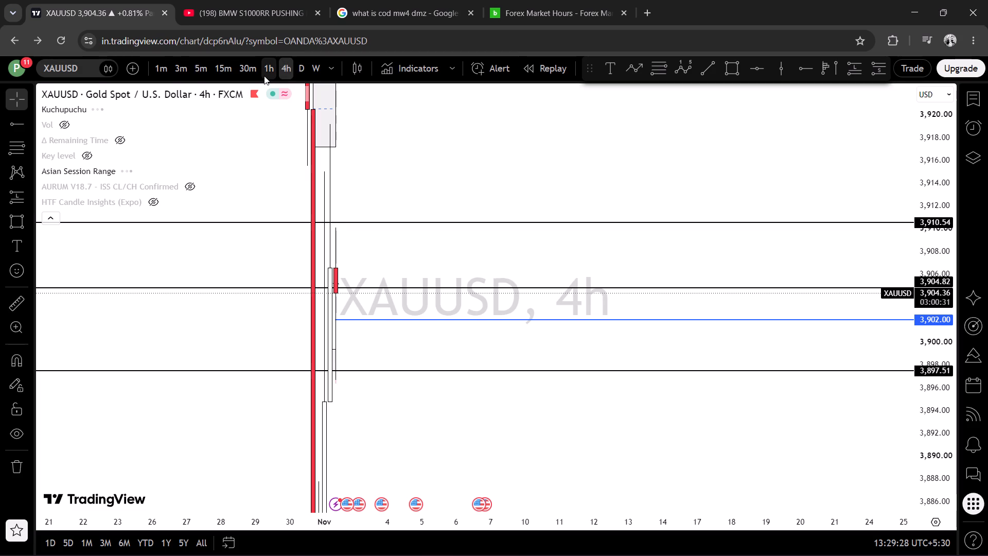
click(264, 74)
scroll(465, 391, up, 5)
drag(363, 407, 418, 420)
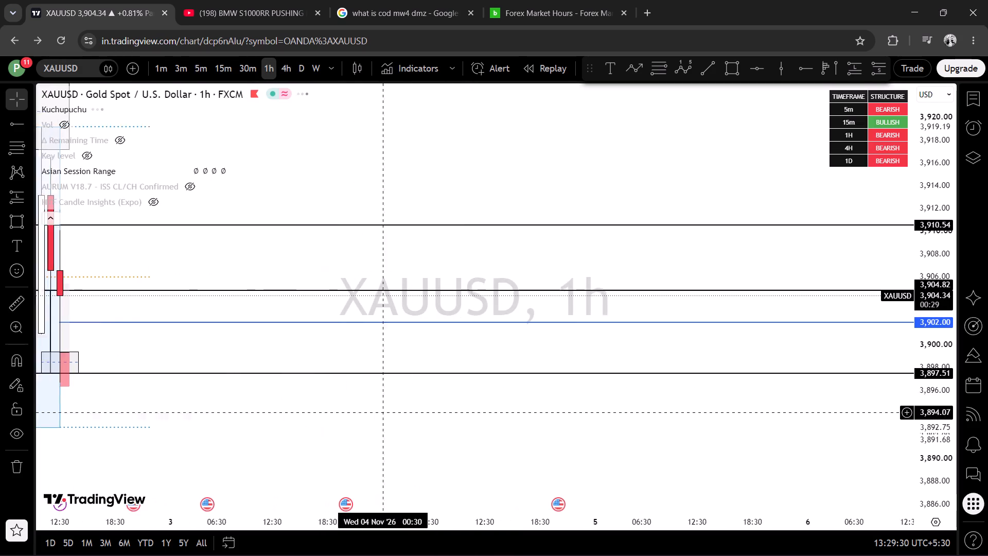
drag(418, 420, 639, 399)
scroll(668, 405, up, 4)
drag(457, 408, 739, 431)
drag(513, 446, 628, 442)
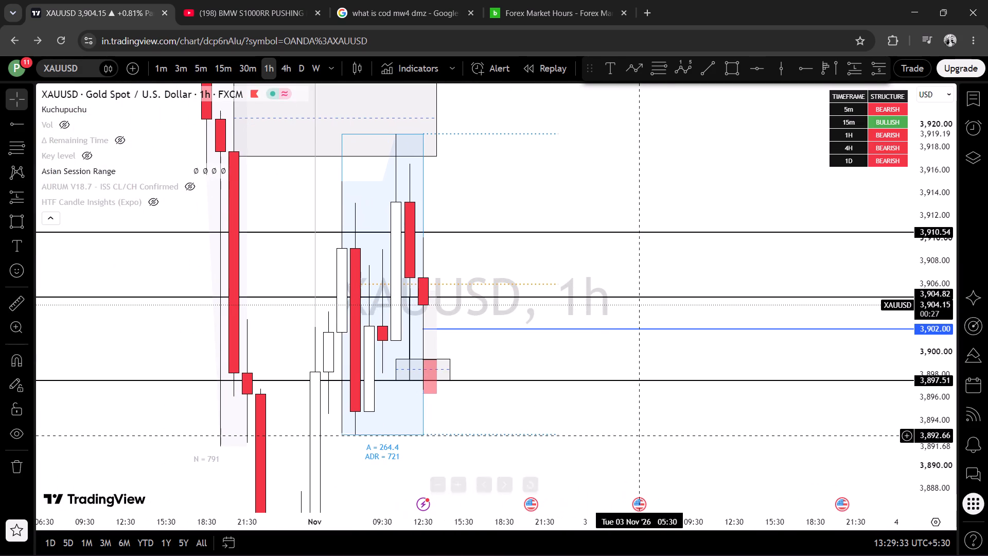
Hide the chart drawings to view the bare 1-hour candles, show them again, and examine the long position within the session range.
click(13, 432)
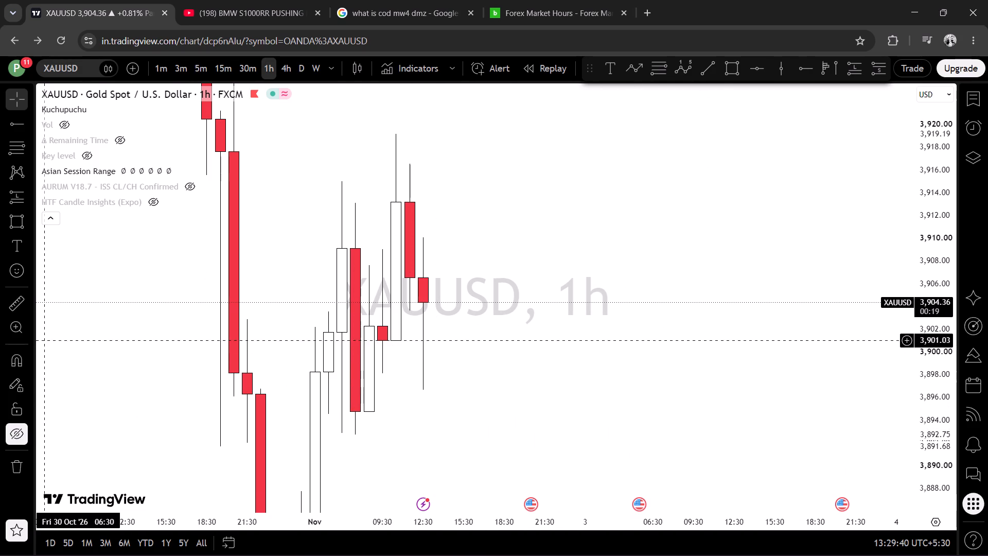
click(15, 433)
scroll(543, 420, down, 4)
scroll(657, 424, up, 2)
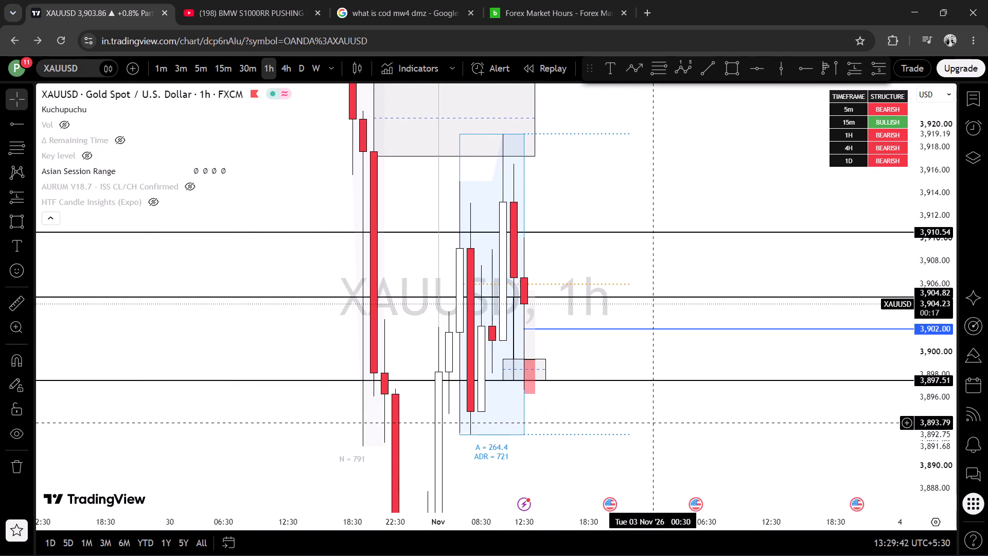
click(666, 405)
scroll(640, 410, up, 2)
drag(625, 429, 629, 428)
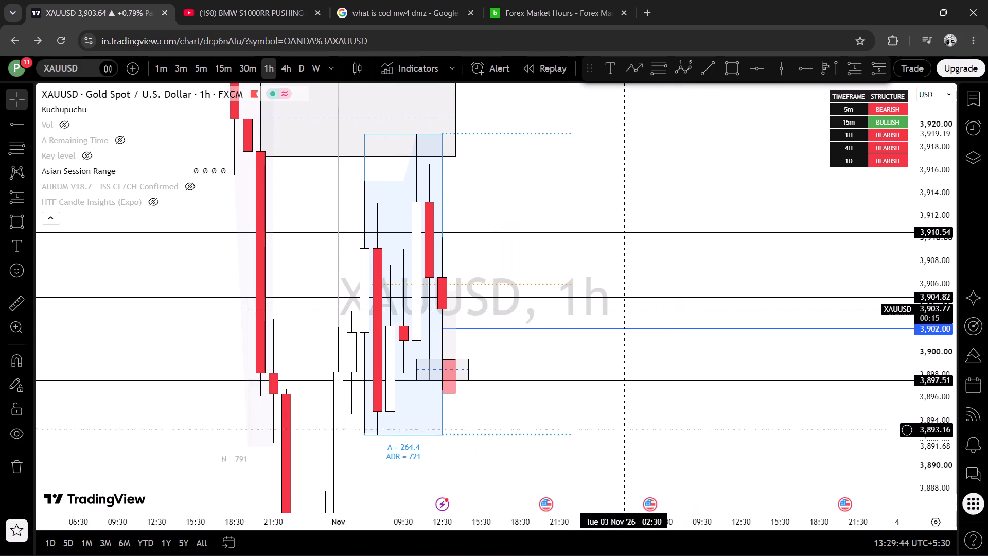
drag(629, 428, 651, 423)
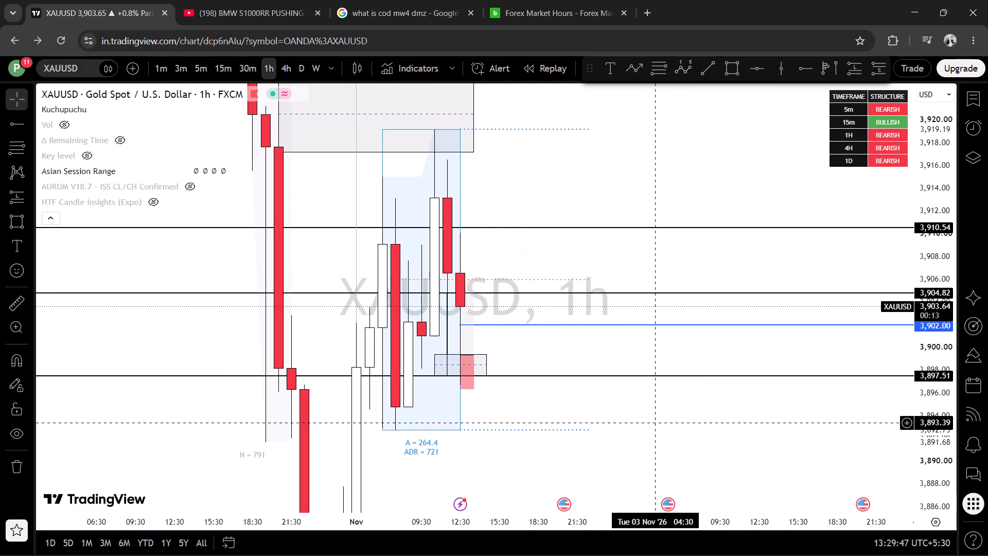
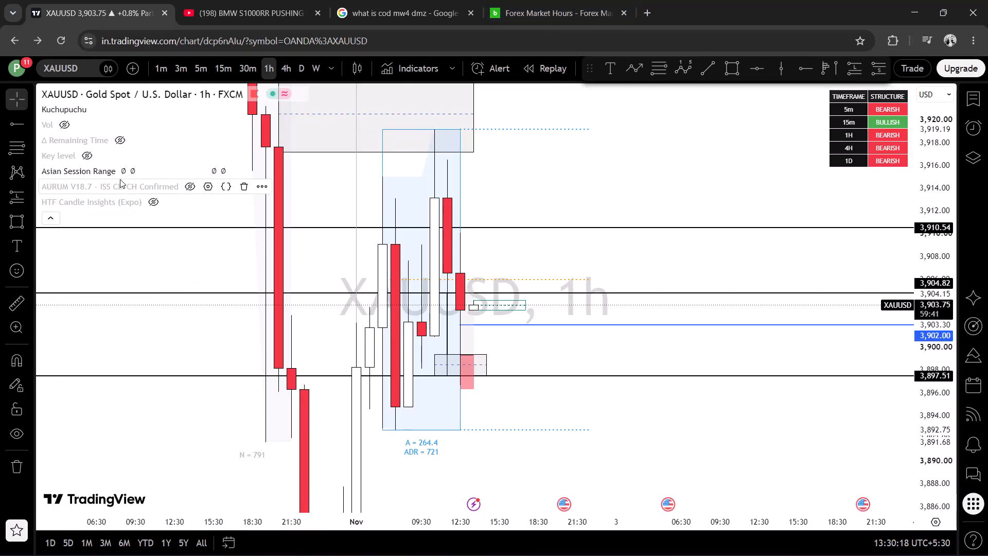
Review the Asian Session Range indicator's input settings, including the session hours and London session options, and close them unchanged.
click(145, 170)
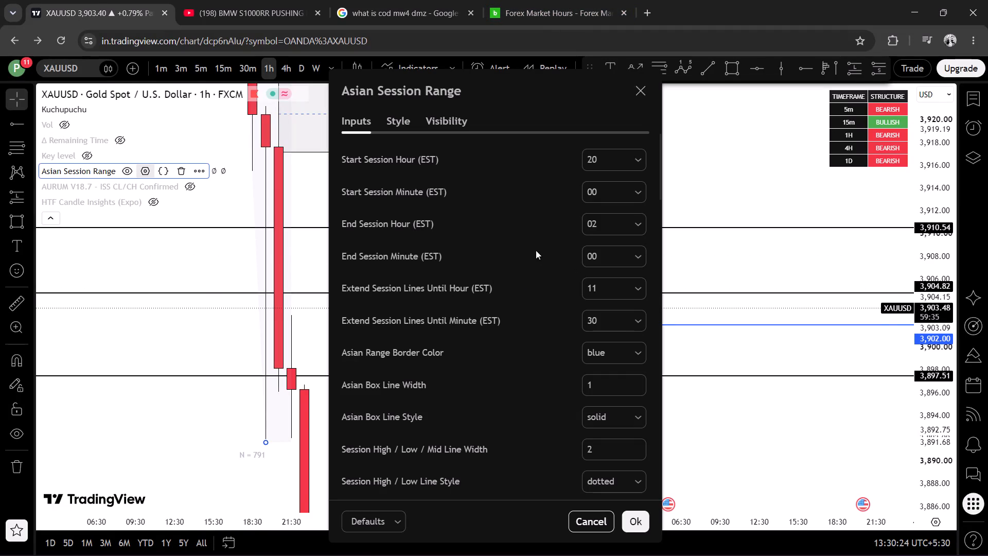
scroll(532, 254, down, 1)
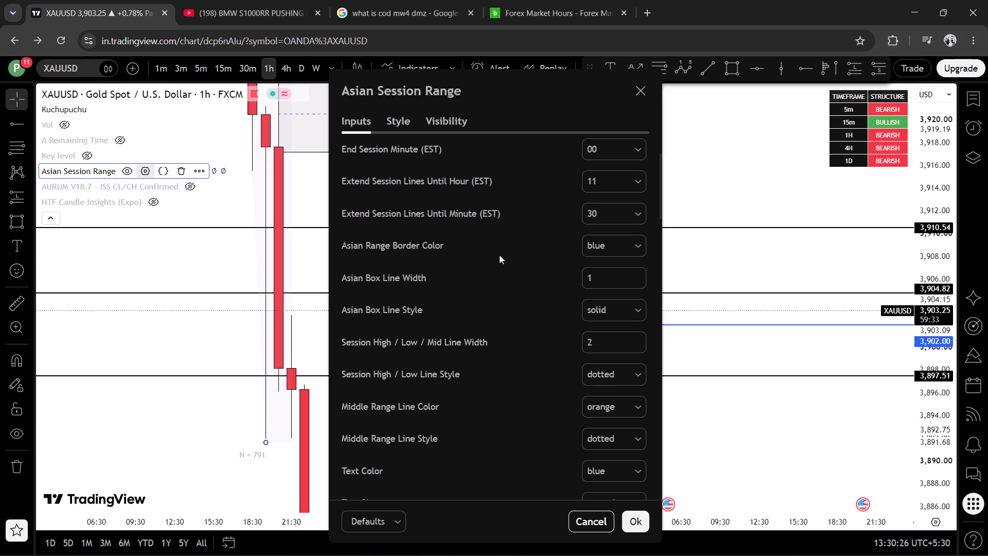
scroll(501, 252, down, 2)
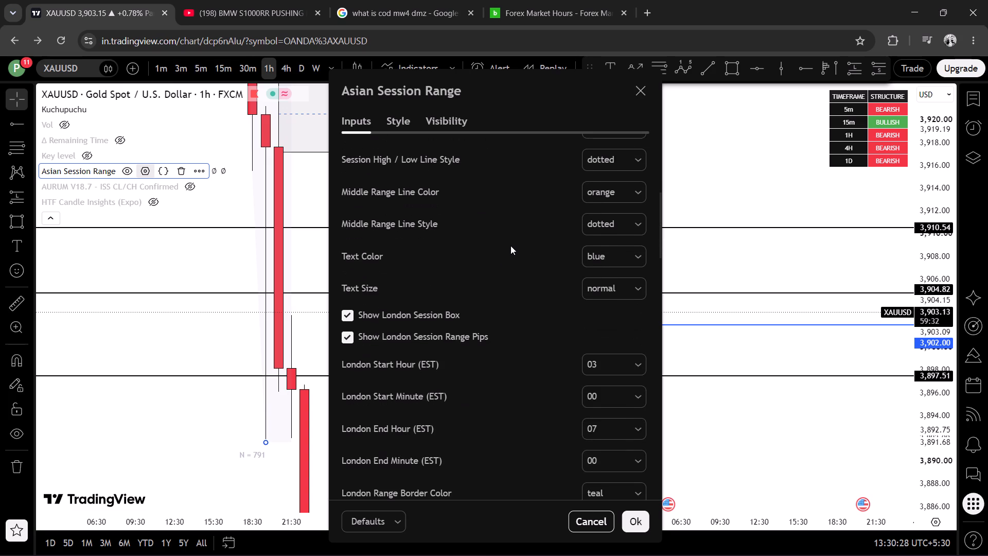
scroll(511, 253, down, 1)
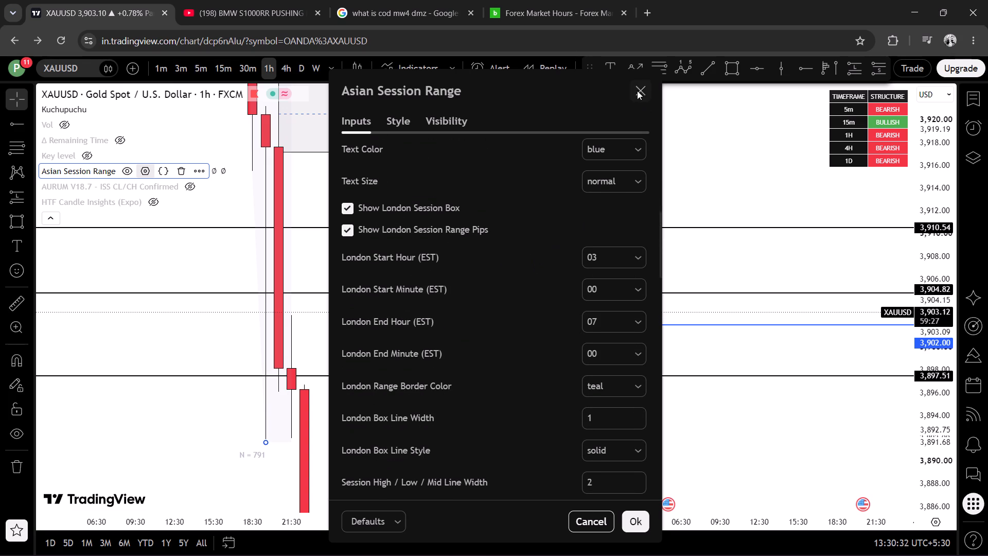
scroll(527, 385, down, 3)
scroll(533, 381, up, 5)
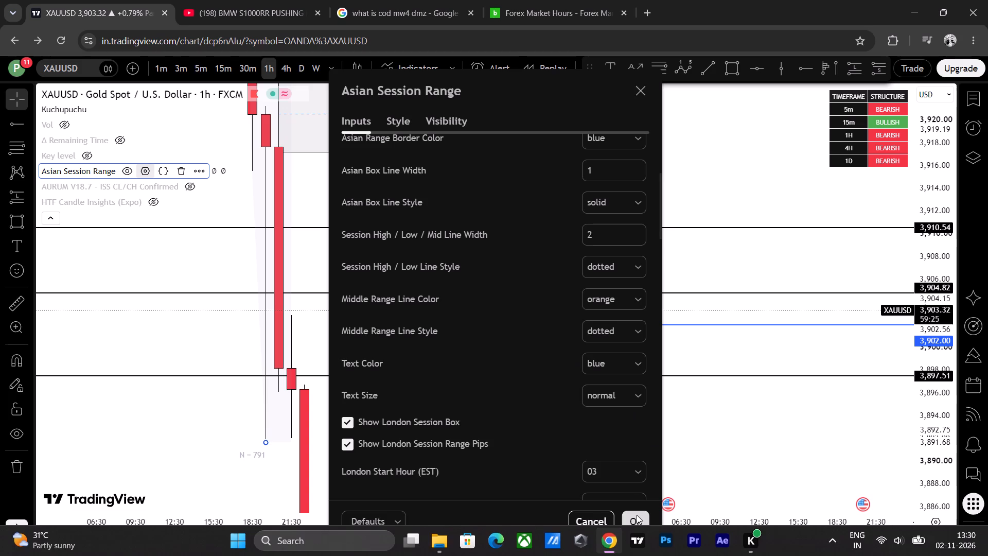
click(639, 521)
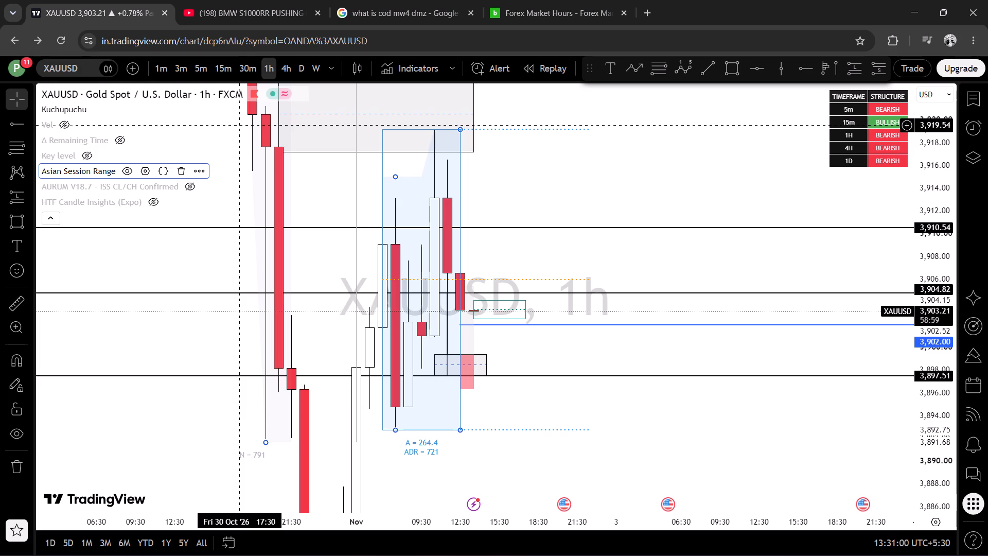
Hide the Asian Session Range indicator and show the HTF Candle Insights (Expo) indicator on the 1-hour chart.
click(129, 173)
double_click(155, 200)
click(152, 204)
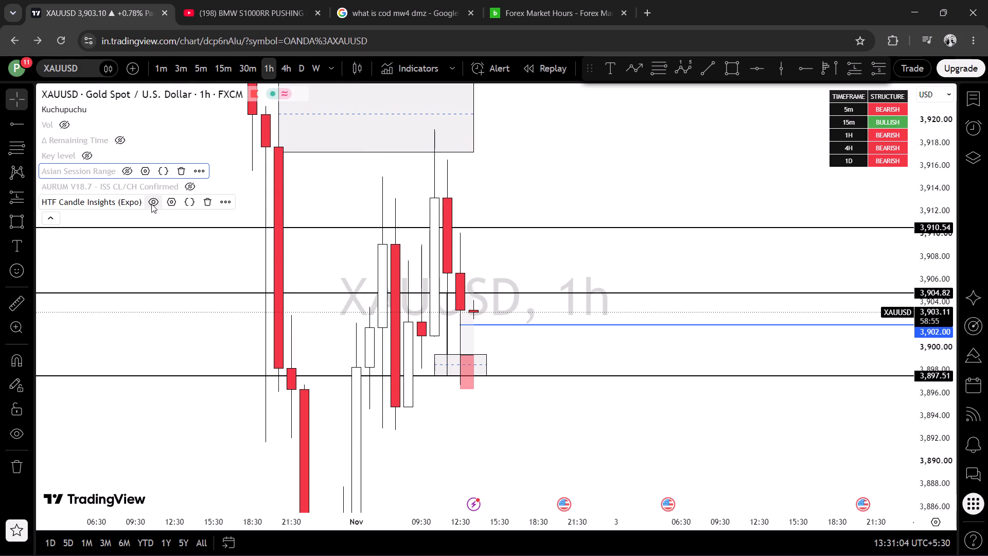
click(190, 181)
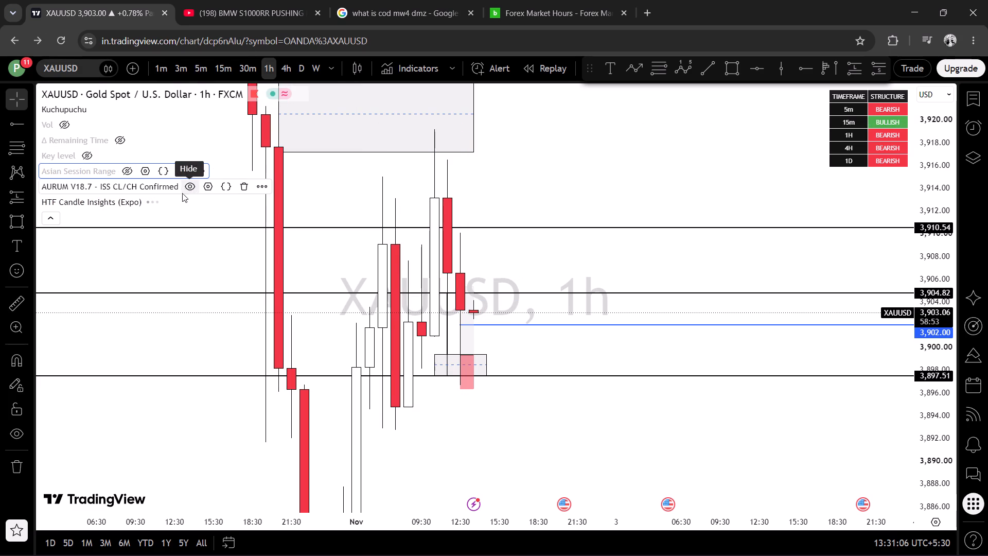
click(196, 187)
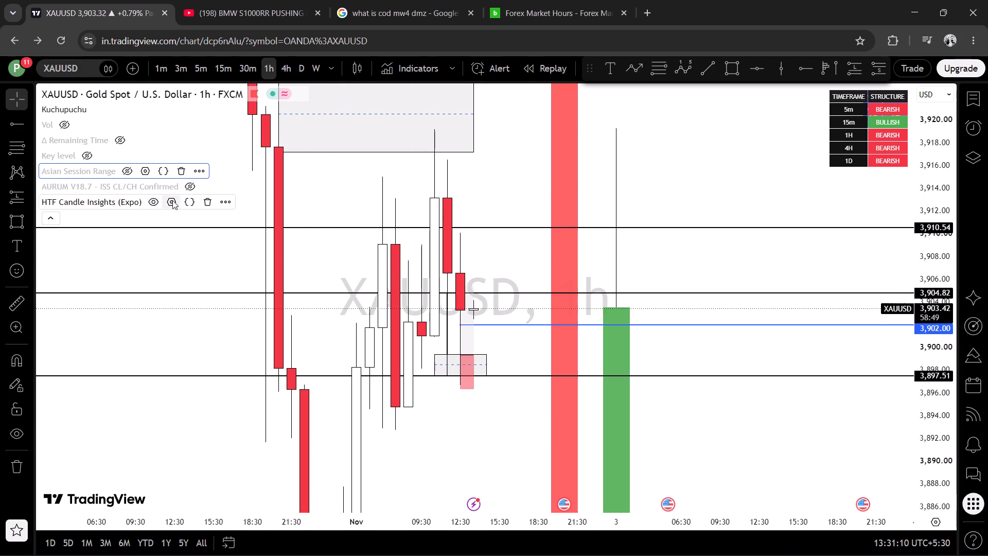
Switch to the 5-minute chart and examine the projected higher-timeframe candles against the long position and marked levels.
drag(196, 71, 201, 72)
scroll(370, 197, down, 4)
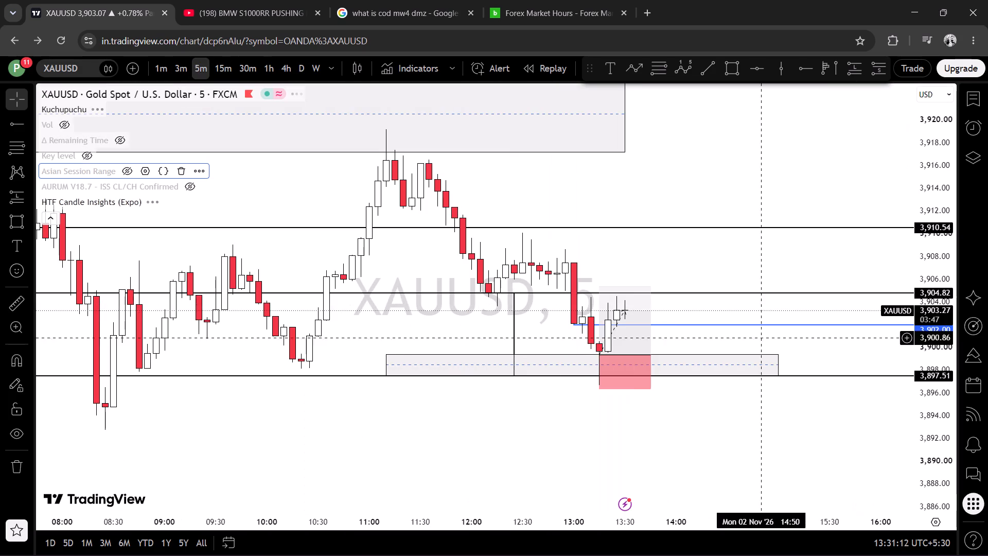
drag(769, 495, 619, 464)
drag(952, 451, 926, 395)
scroll(907, 407, down, 2)
drag(848, 441, 745, 344)
drag(939, 341, 928, 490)
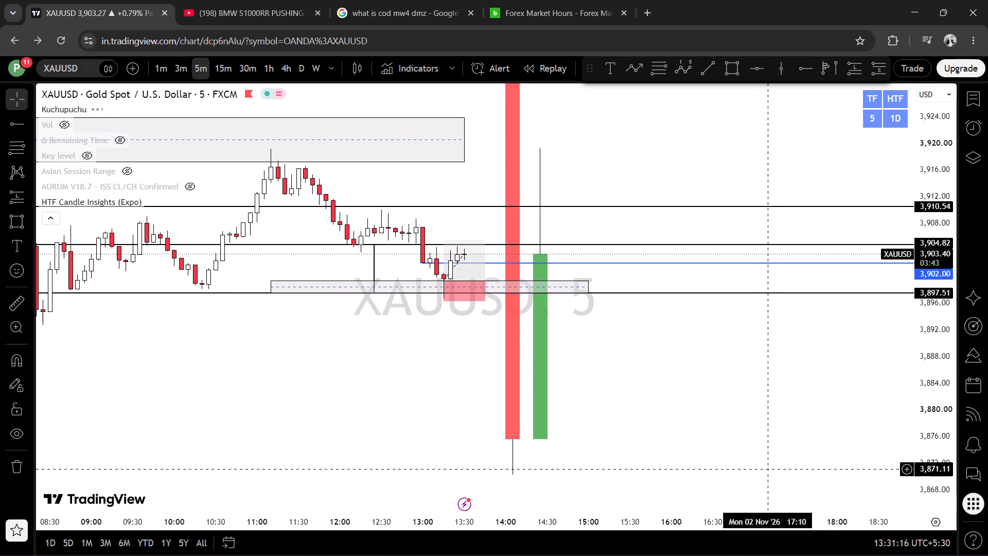
drag(713, 454, 703, 459)
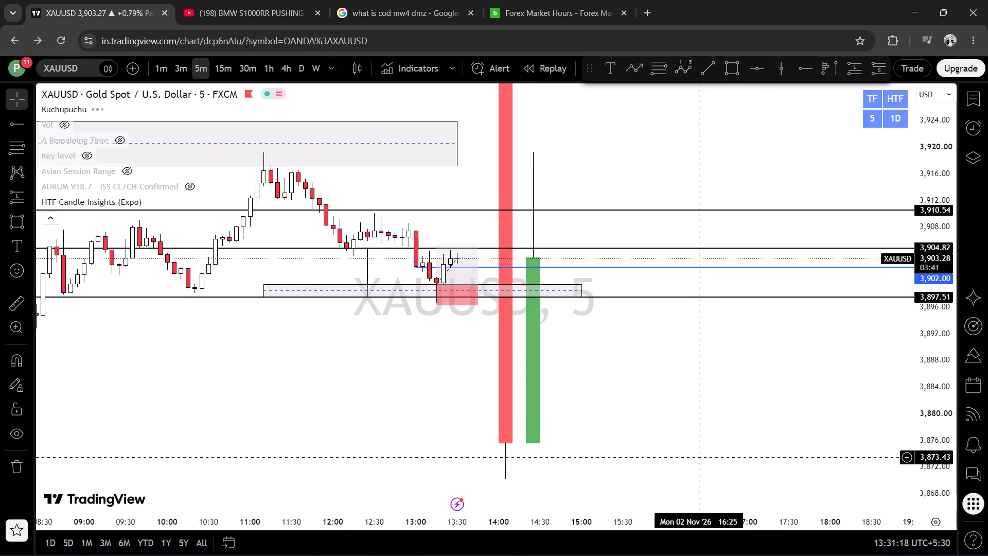
scroll(695, 374, down, 1)
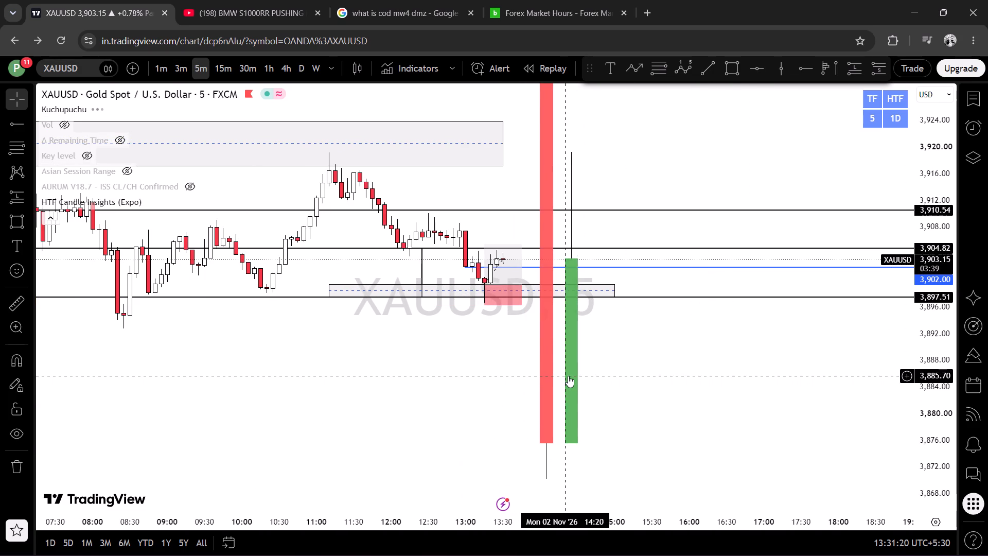
click(569, 379)
drag(715, 359, 694, 322)
drag(718, 332, 729, 388)
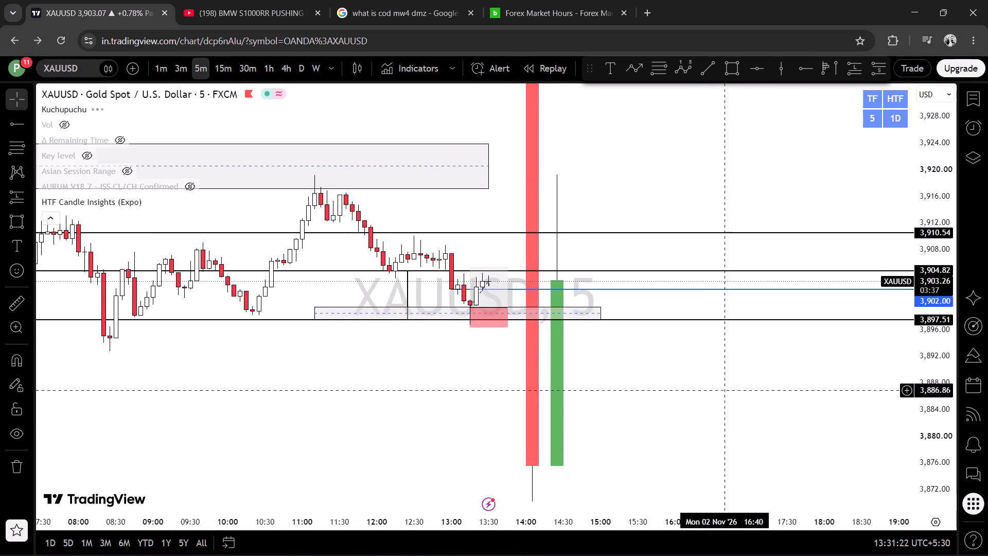
scroll(818, 407, down, 2)
drag(767, 409, 761, 404)
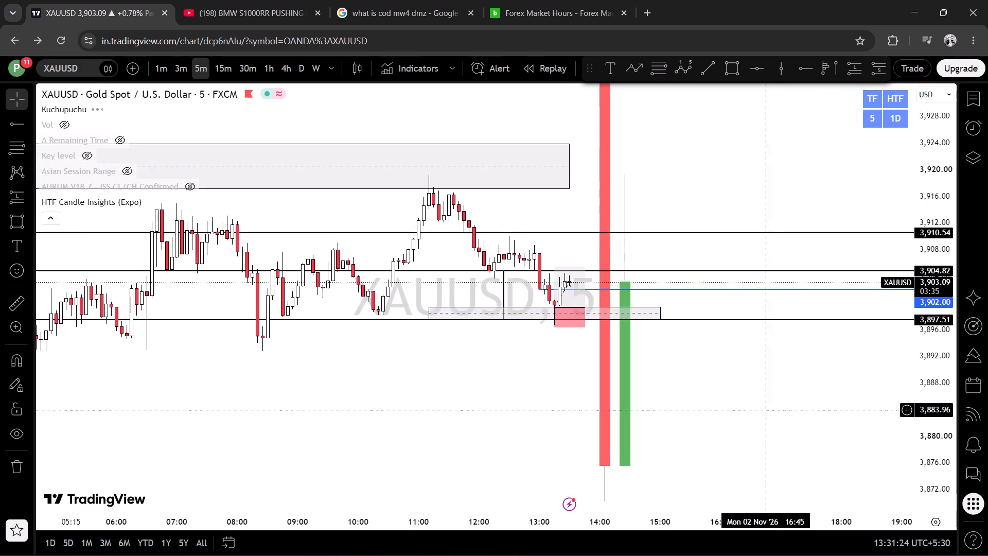
drag(761, 404, 712, 387)
drag(729, 379, 706, 395)
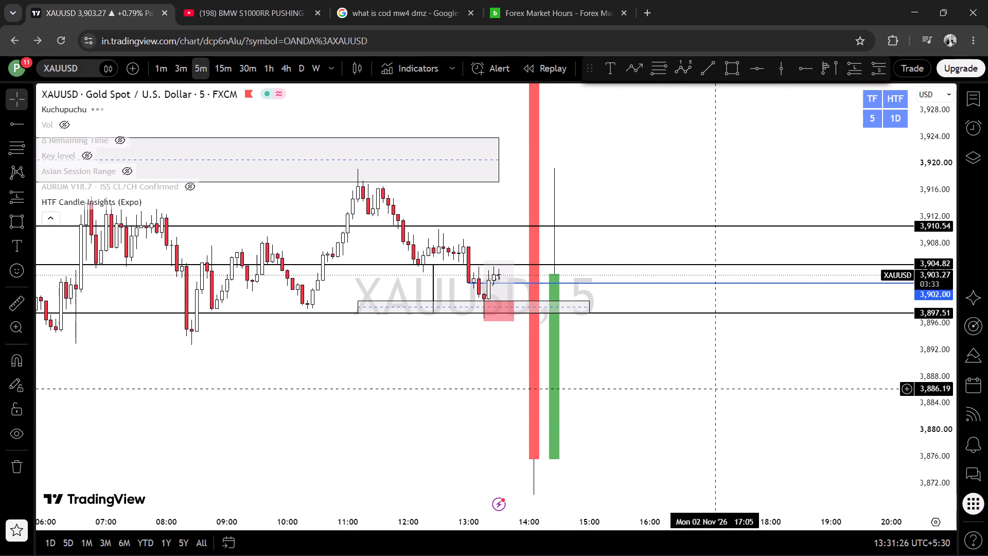
scroll(606, 202, up, 1)
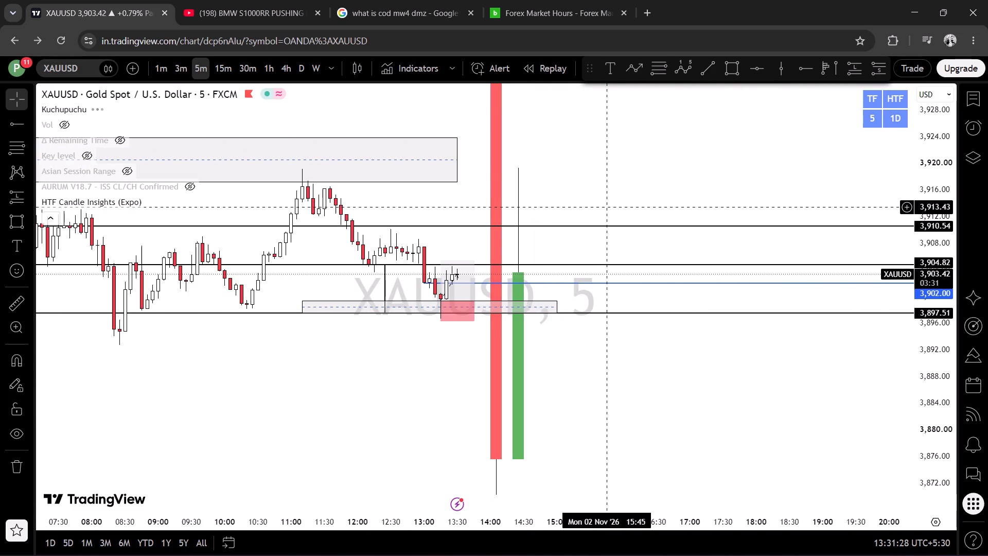
Hide HTF Candle Insights (Expo) and show the AURUM V18.7 - ISS CL/CH Confirmed indicator around the long position.
click(150, 204)
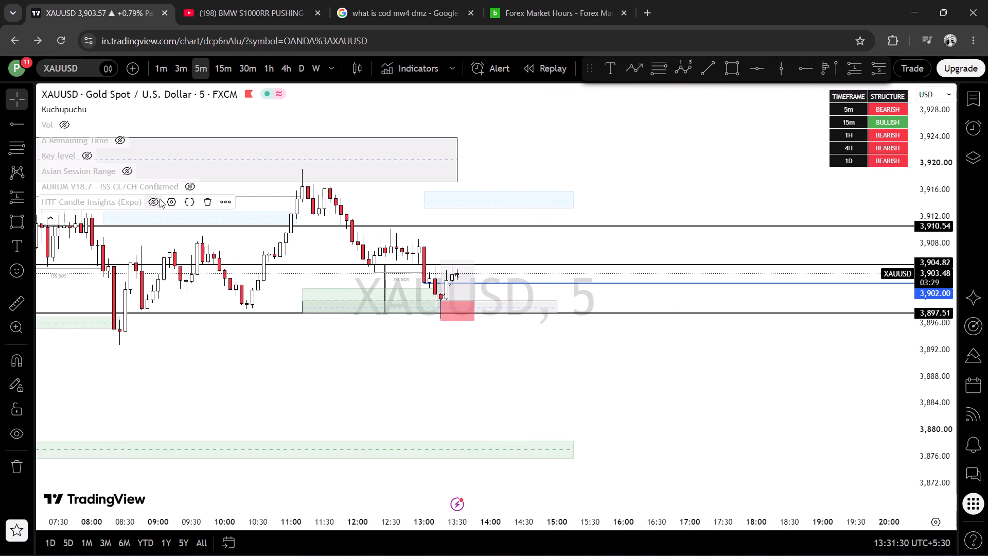
click(186, 187)
drag(929, 418, 844, 72)
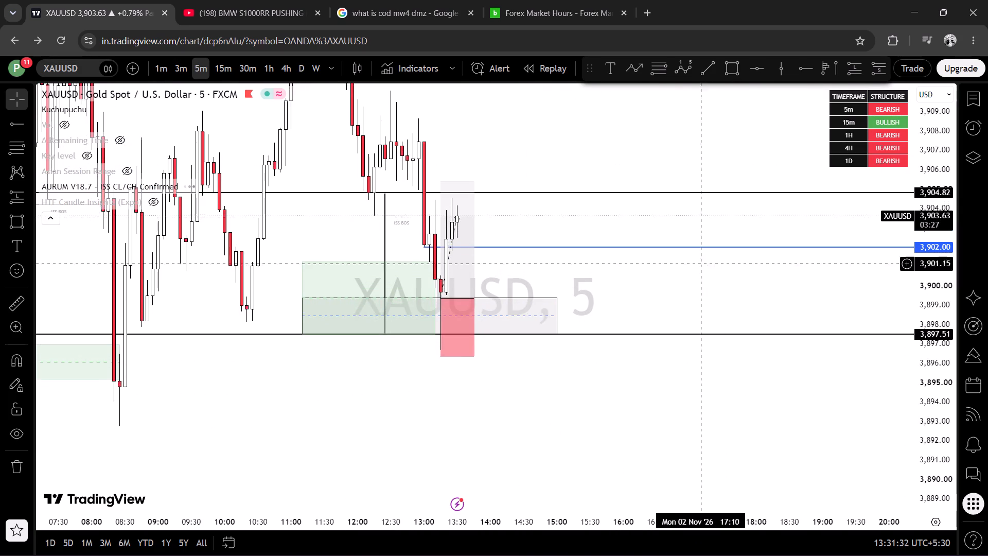
scroll(698, 272, up, 2)
drag(685, 306, 746, 356)
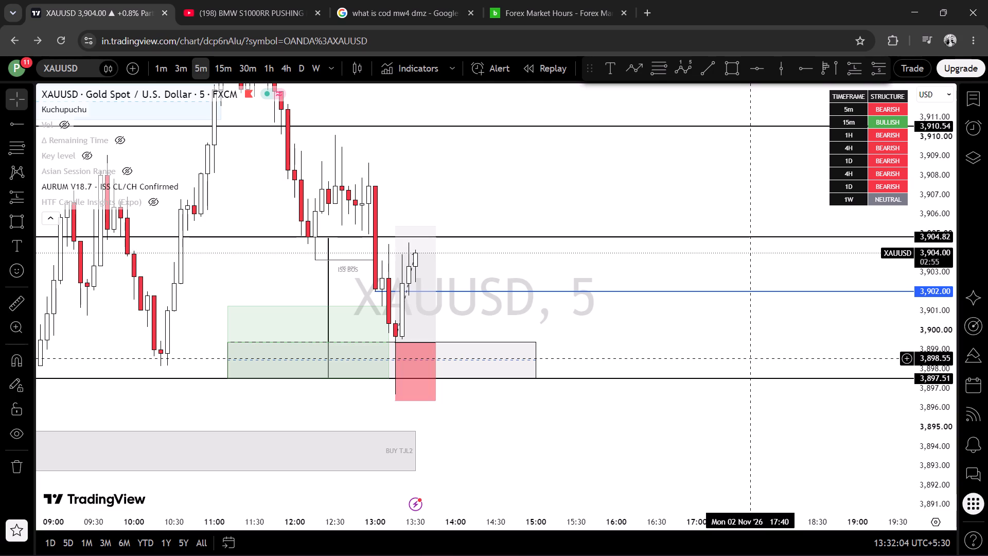
Switch to the 15-minute chart and examine the AURUM structure labels and buy and sell zones around the long position.
click(222, 62)
drag(931, 218, 936, 397)
scroll(928, 411, down, 4)
drag(786, 433, 936, 505)
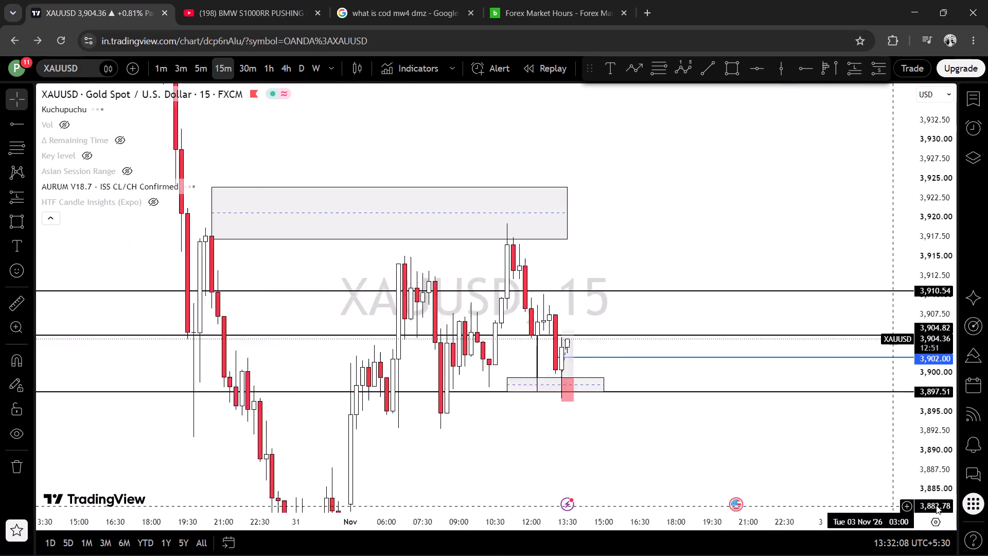
drag(936, 505, 971, 496)
scroll(937, 498, down, 2)
scroll(870, 497, up, 3)
drag(676, 493, 737, 488)
drag(950, 445, 929, 331)
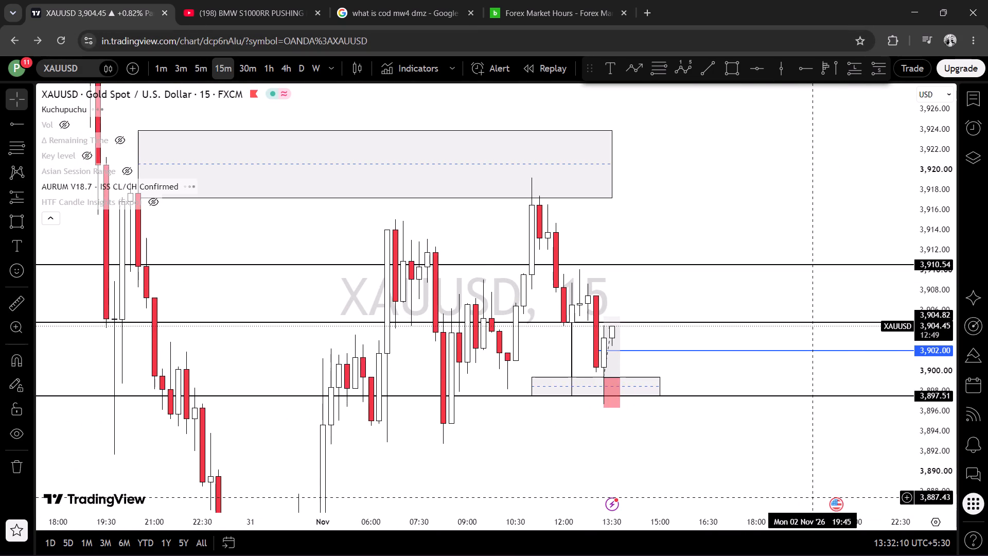
scroll(792, 491, down, 1)
drag(789, 488, 689, 484)
scroll(680, 484, down, 2)
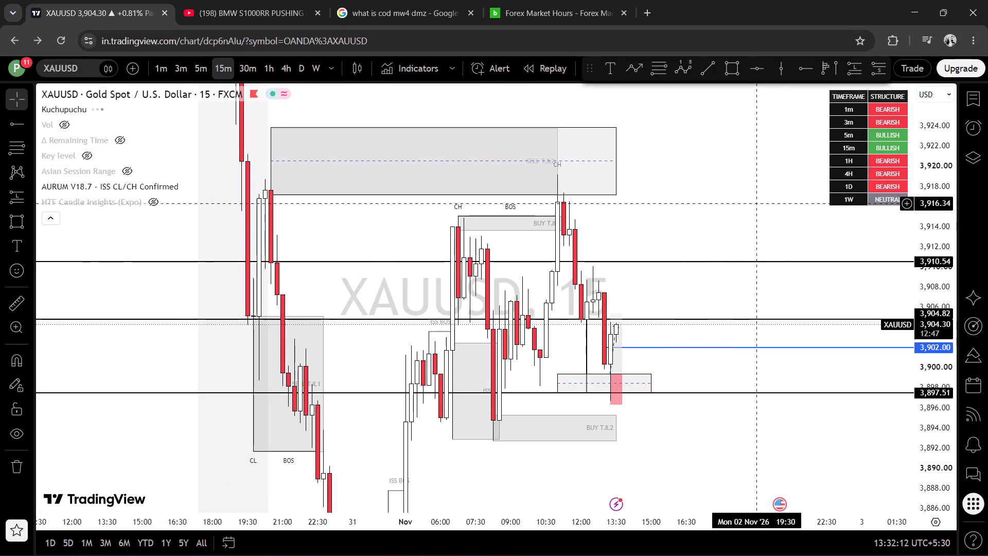
drag(755, 202, 737, 204)
drag(659, 281, 608, 283)
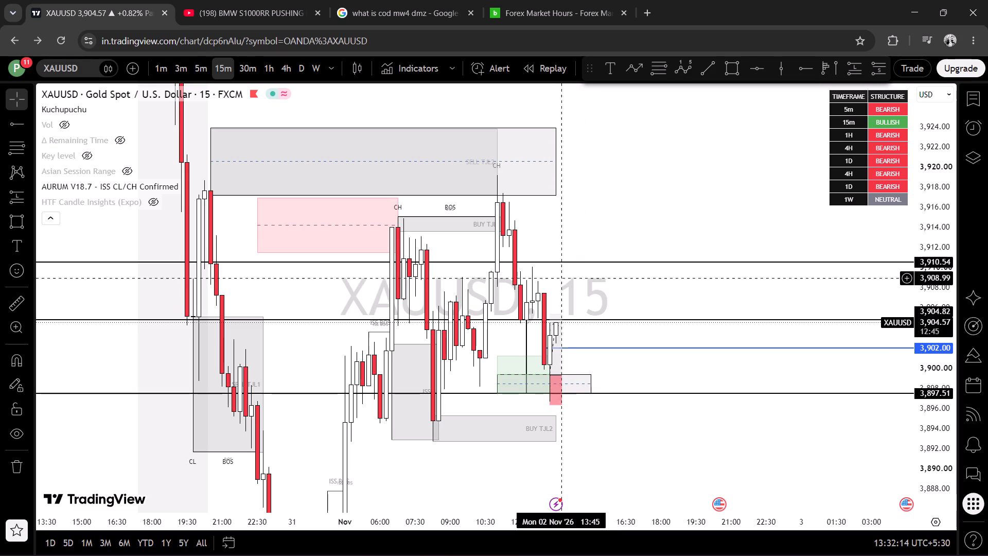
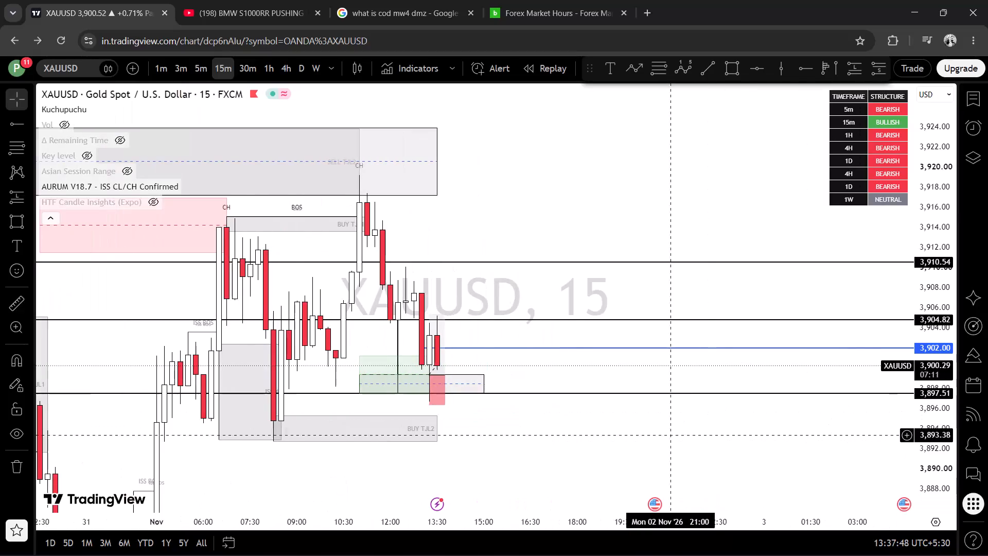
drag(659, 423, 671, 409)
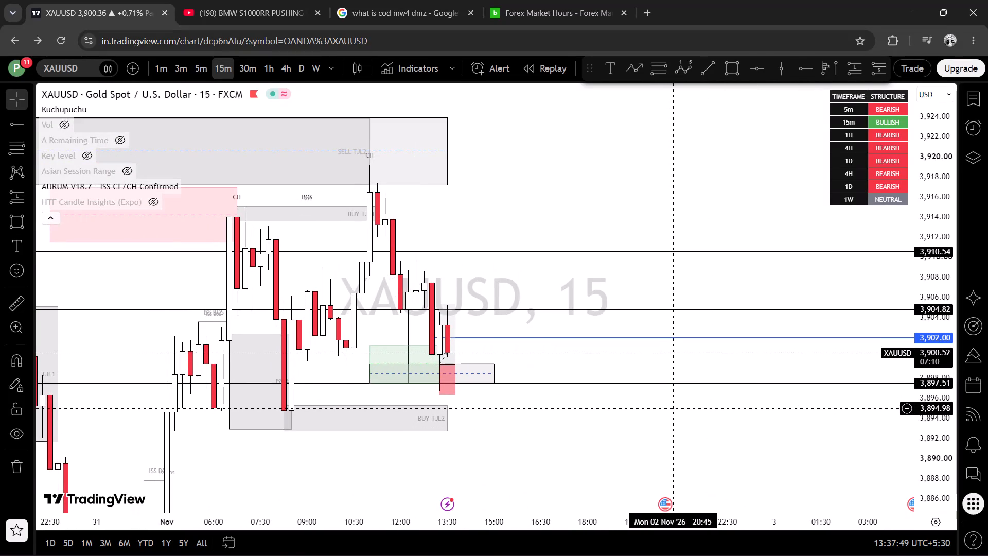
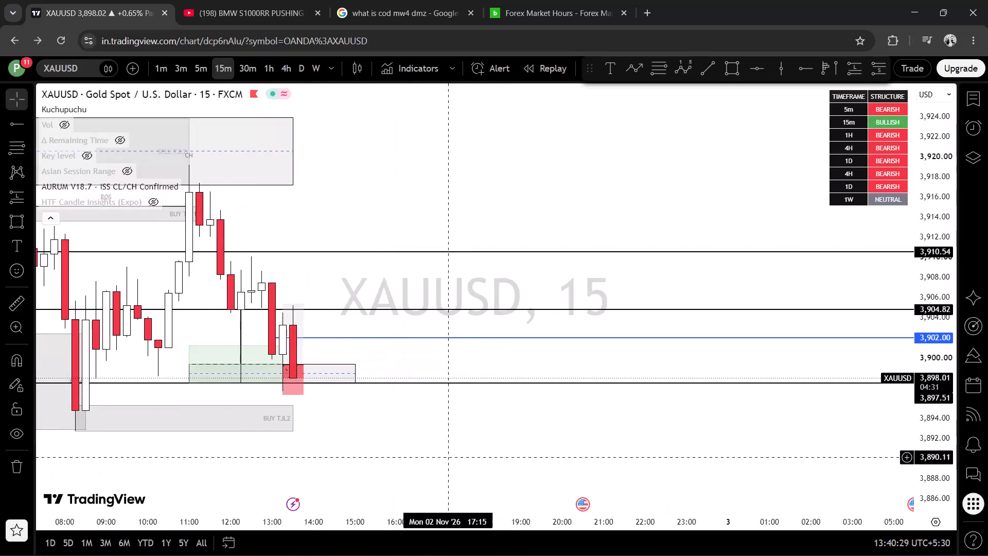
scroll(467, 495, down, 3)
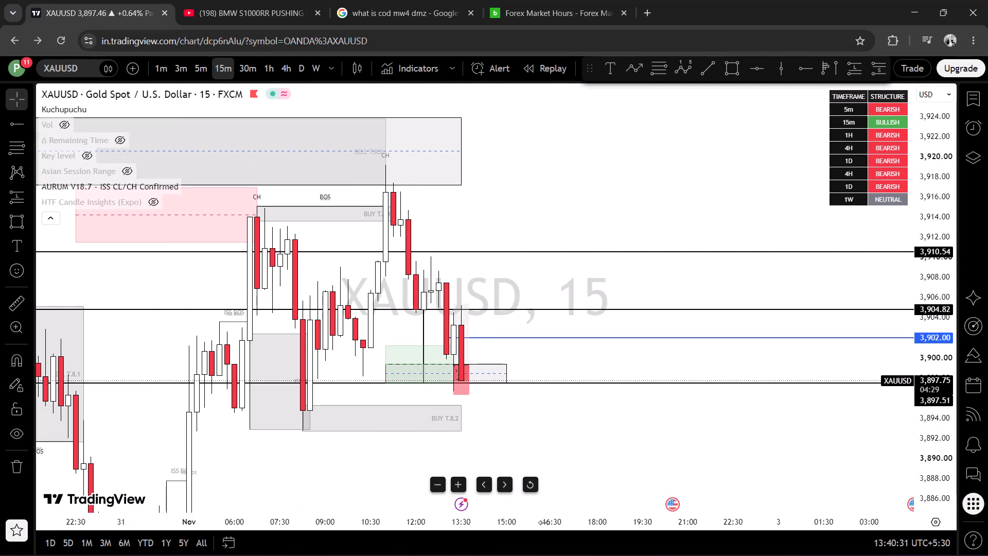
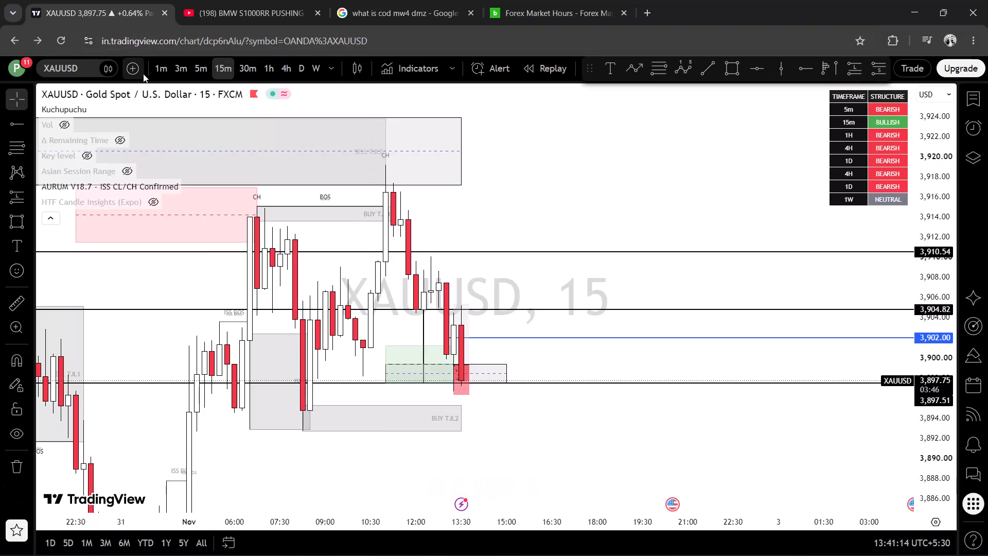
On the 1-minute chart, lower the long position's profit target to about 3,905.16.
click(167, 61)
scroll(294, 271, down, 6)
scroll(532, 393, down, 3)
drag(952, 455, 977, 321)
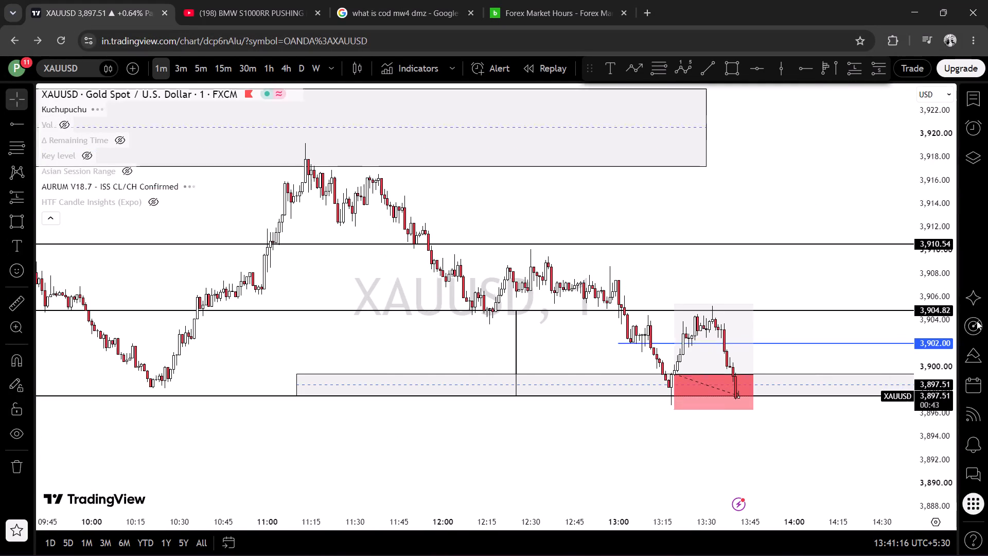
drag(977, 321, 974, 216)
drag(857, 338, 757, 179)
scroll(742, 248, up, 3)
drag(732, 264, 732, 280)
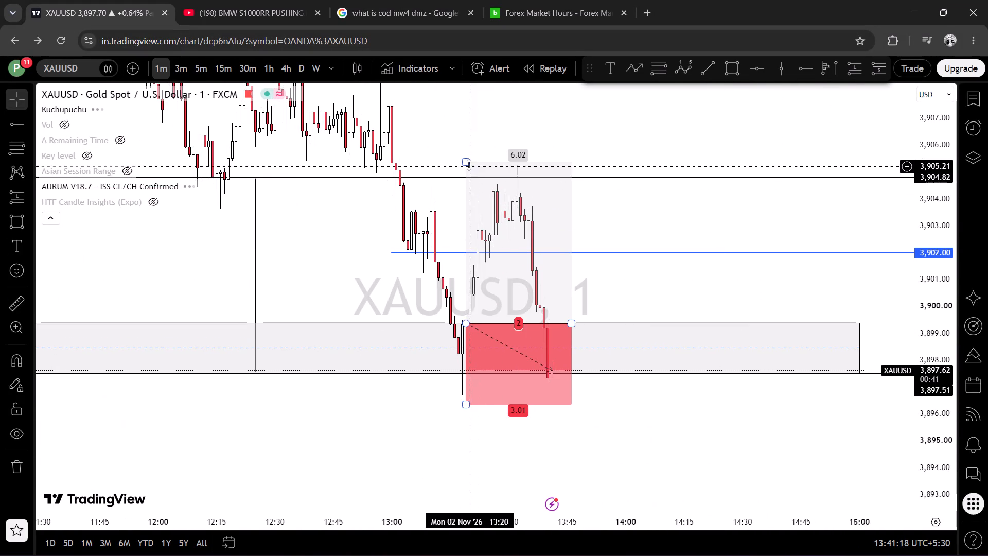
drag(468, 163, 469, 167)
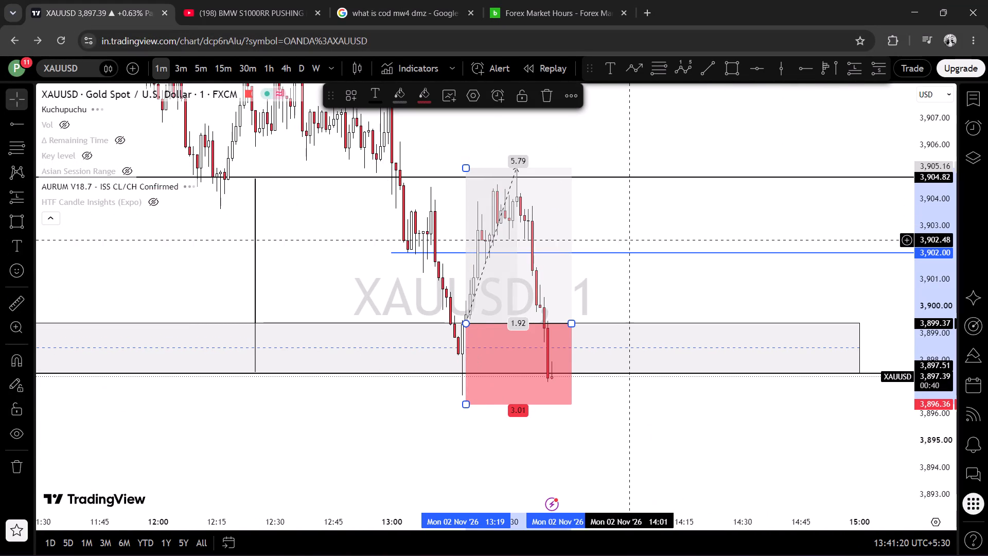
Tighten the long position's stop loss to just below the swing low marked near 13:19.
click(460, 406)
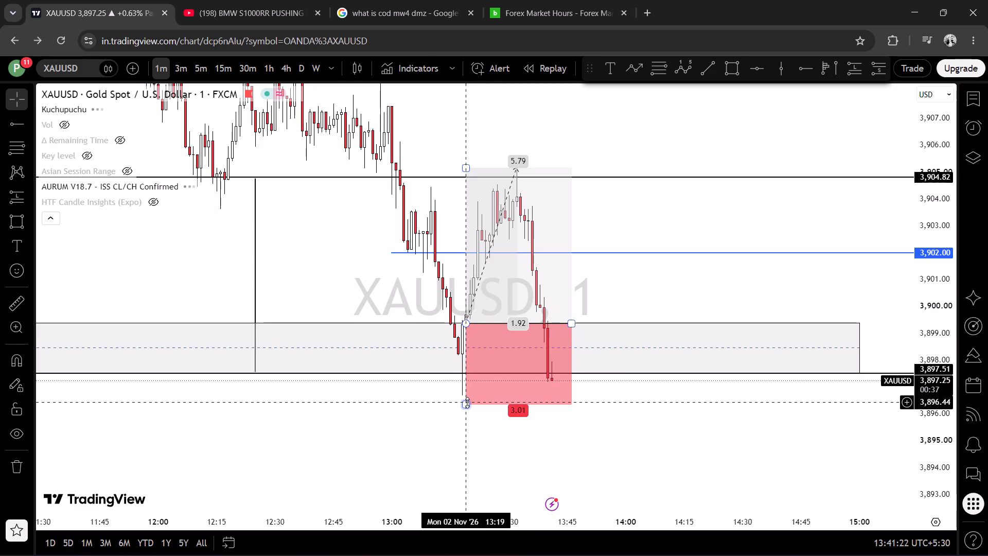
drag(467, 403, 468, 402)
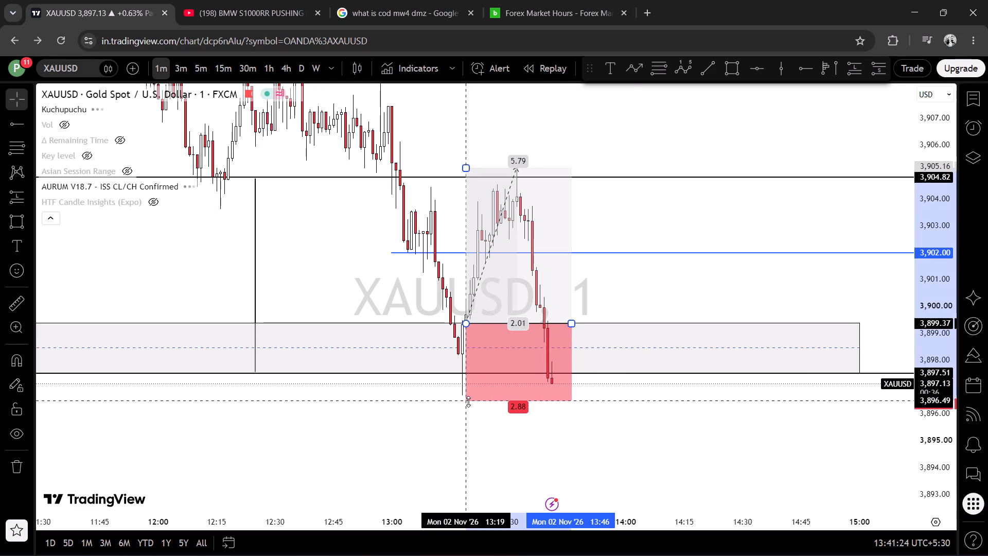
drag(468, 402, 469, 398)
click(667, 472)
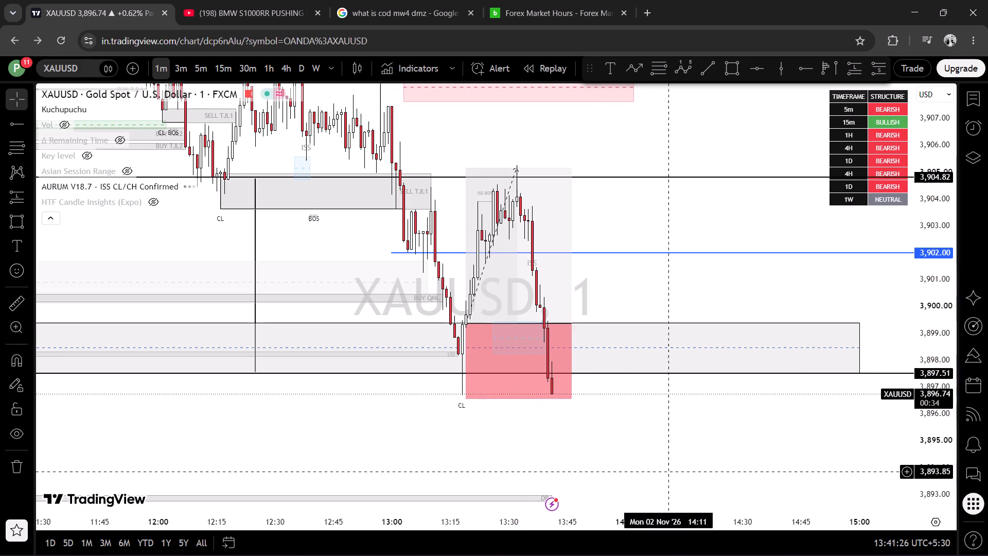
Examine price and the buy zones below the 3,897.51 level on the 1-minute, 15-minute and 5-minute charts.
drag(685, 450, 675, 434)
scroll(675, 438, down, 4)
drag(714, 448, 586, 370)
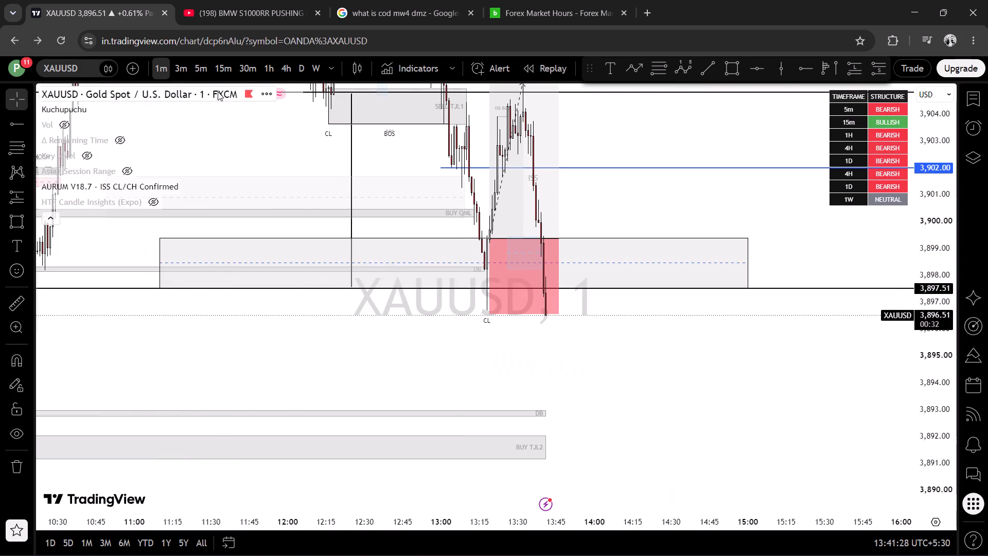
click(224, 66)
drag(932, 264, 933, 365)
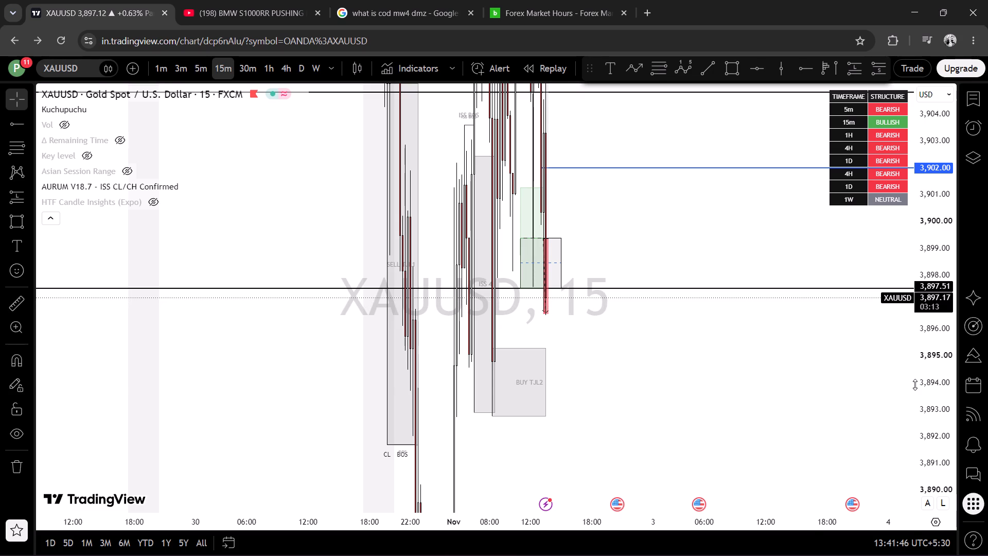
scroll(707, 376, up, 5)
click(199, 67)
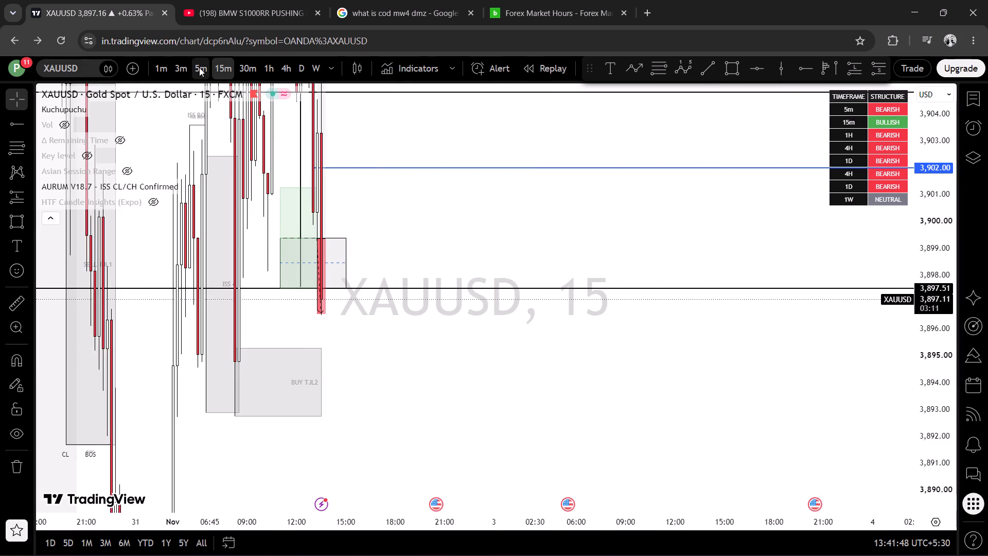
scroll(440, 358, up, 5)
drag(312, 358, 591, 357)
drag(432, 379, 540, 381)
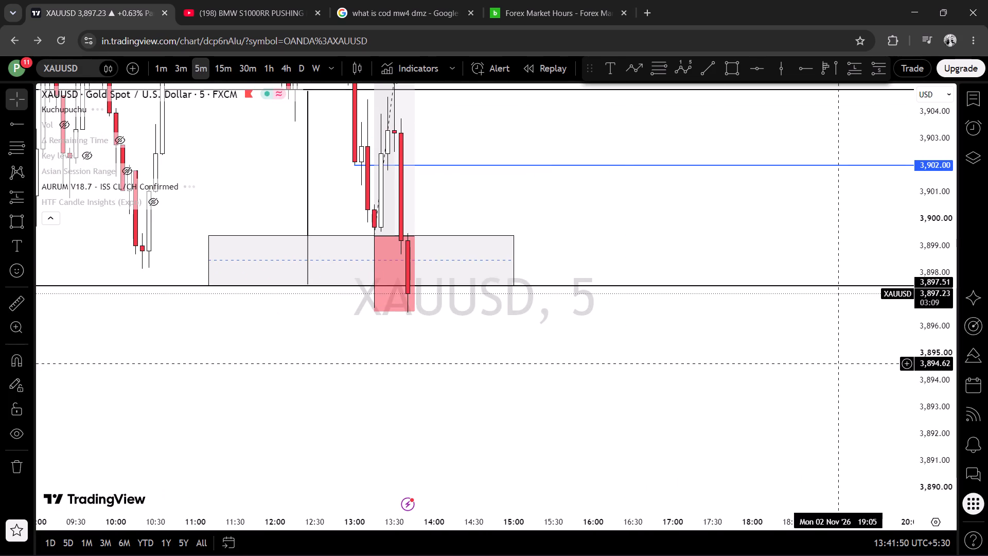
drag(936, 366, 922, 418)
drag(674, 393, 684, 378)
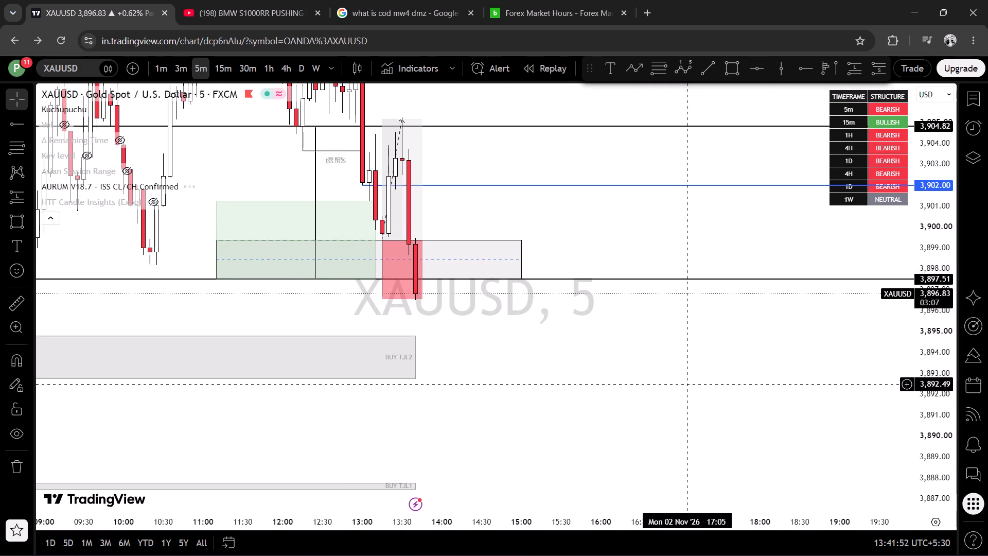
scroll(657, 394, up, 1)
drag(578, 378, 602, 358)
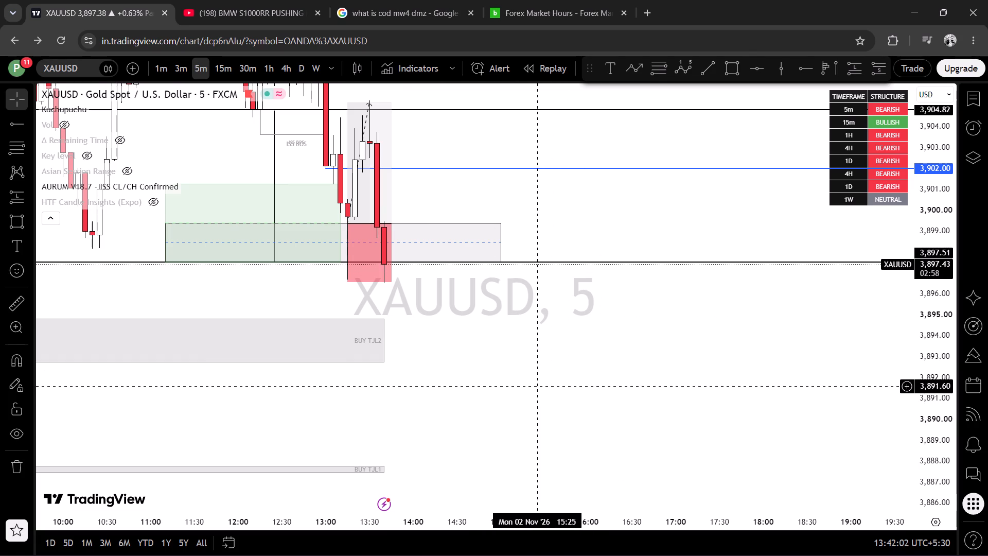
scroll(650, 422, down, 2)
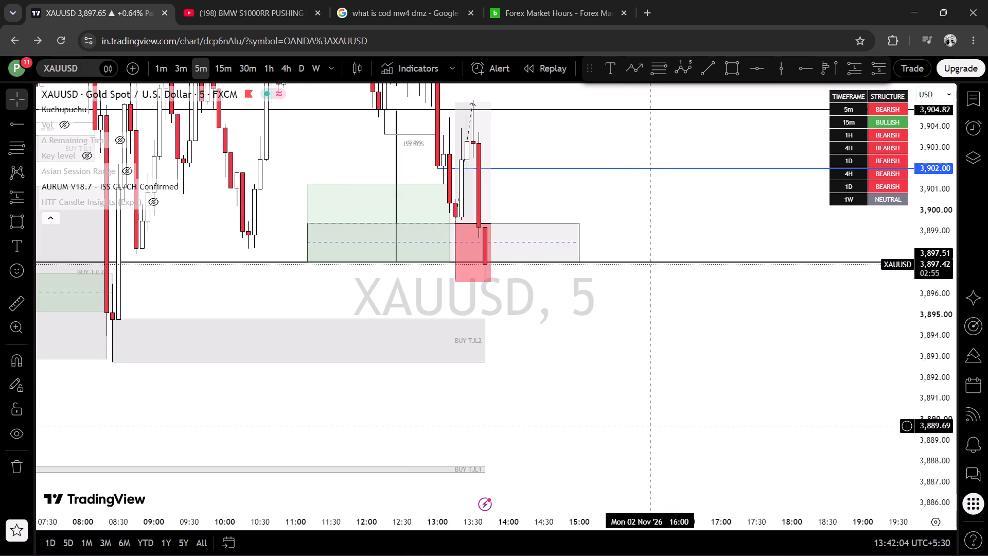
scroll(641, 407, up, 3)
Examine the decline to the 3,897.51 level and the earlier session swing lows on the 3-minute chart.
click(182, 66)
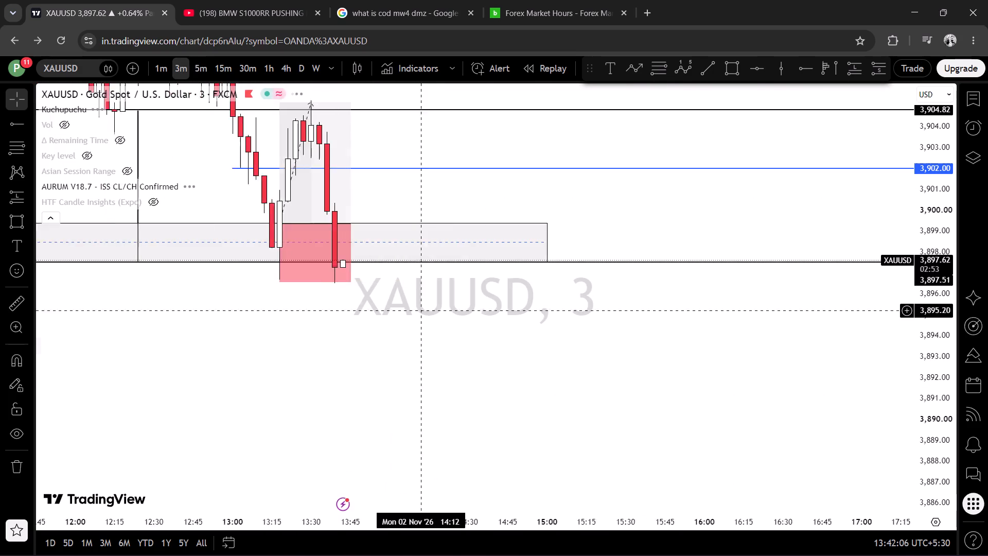
scroll(428, 332, down, 2)
drag(937, 392, 893, 292)
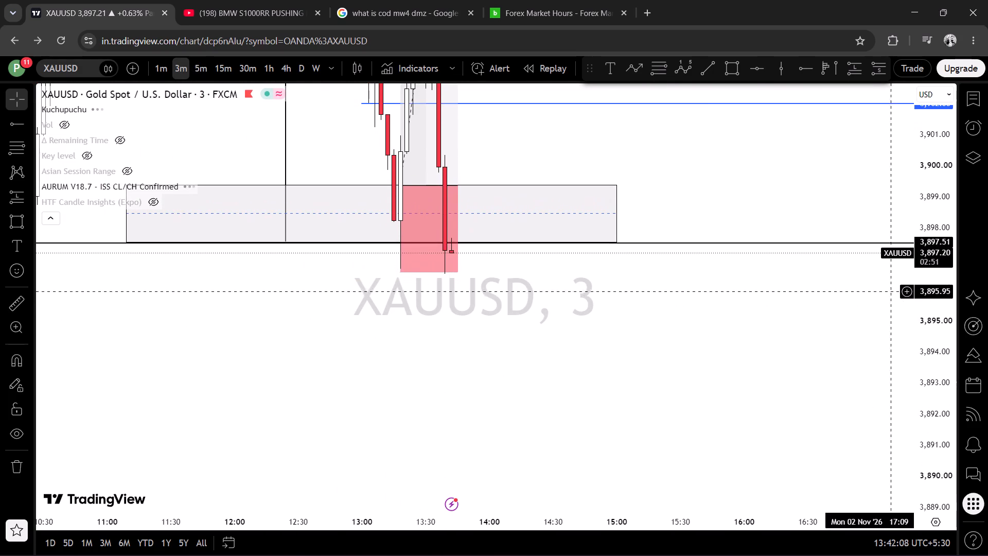
drag(930, 409, 913, 508)
scroll(780, 442, down, 5)
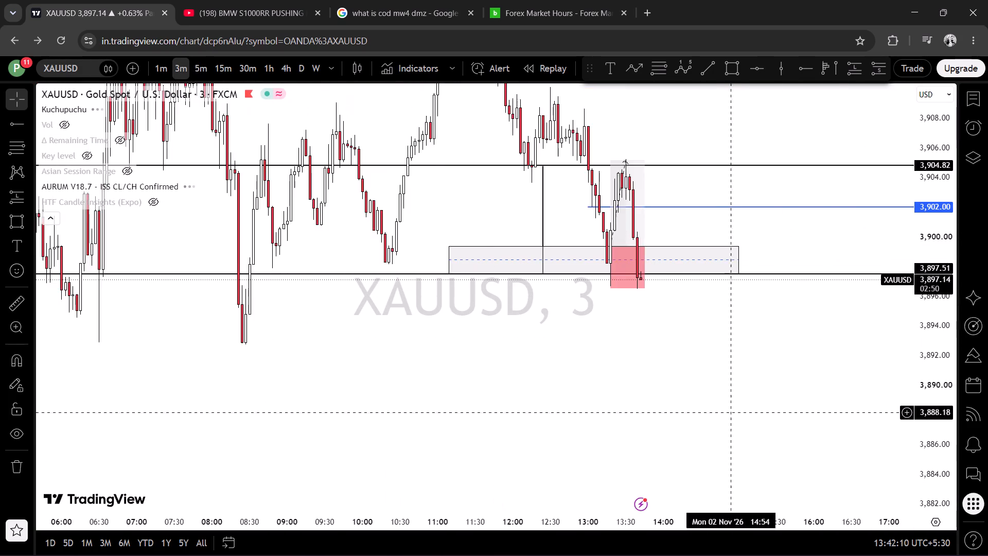
scroll(745, 369, down, 5)
drag(839, 369, 602, 404)
scroll(629, 367, down, 5)
drag(763, 394, 686, 388)
scroll(691, 388, up, 5)
drag(601, 398, 615, 398)
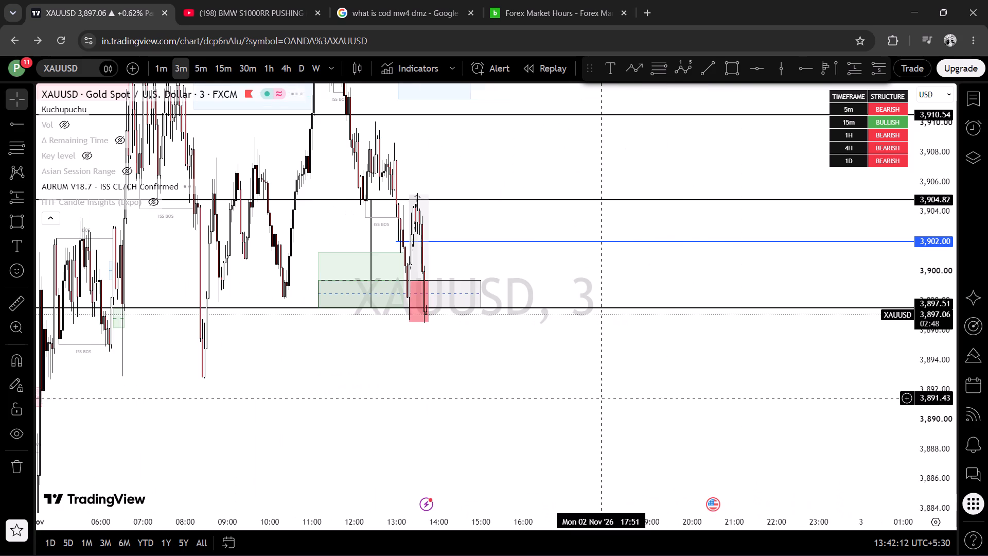
drag(615, 398, 725, 382)
scroll(723, 382, up, 4)
drag(587, 397, 633, 395)
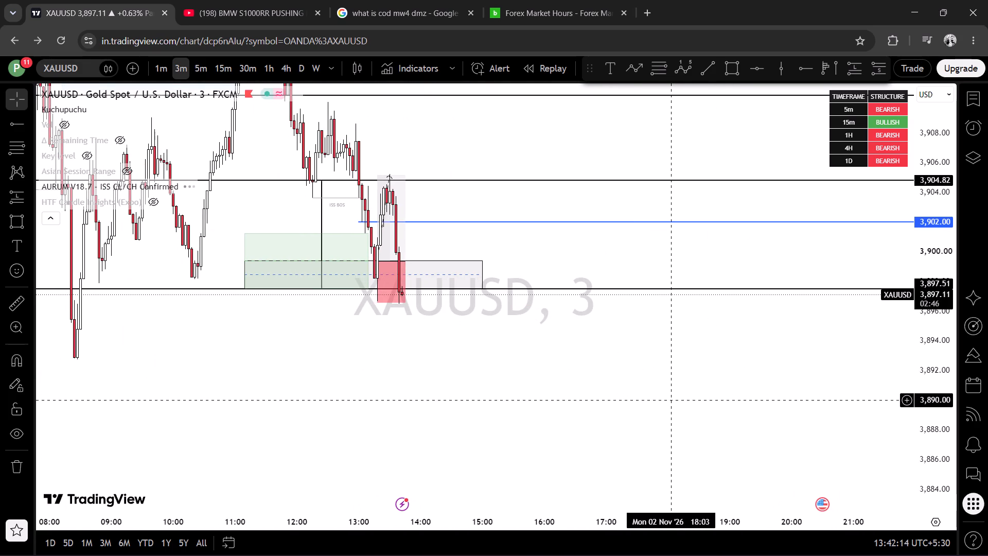
Compare the structure beneath the 3,897.51 level on the 1-hour and 15-minute charts.
click(268, 71)
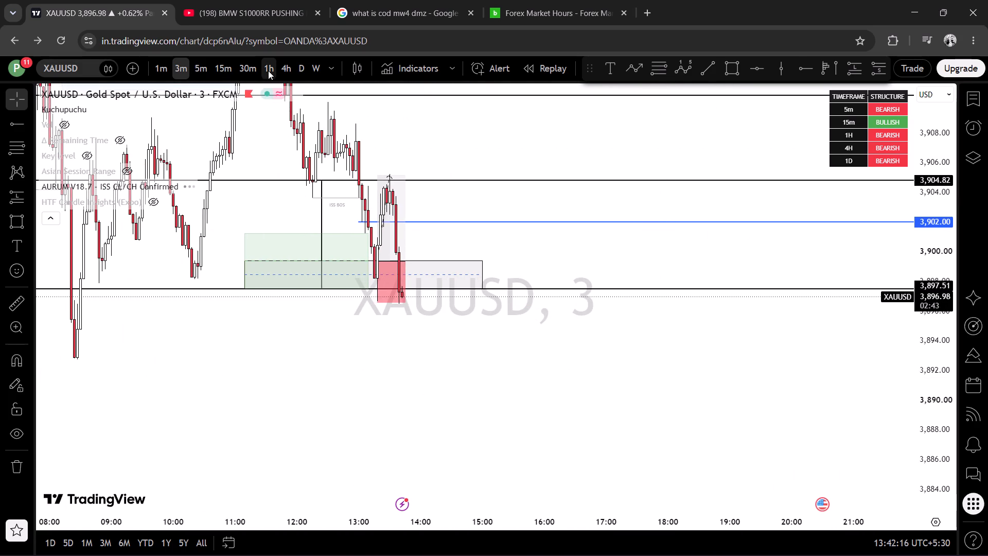
drag(946, 263, 938, 509)
scroll(792, 471, up, 6)
drag(466, 439, 760, 387)
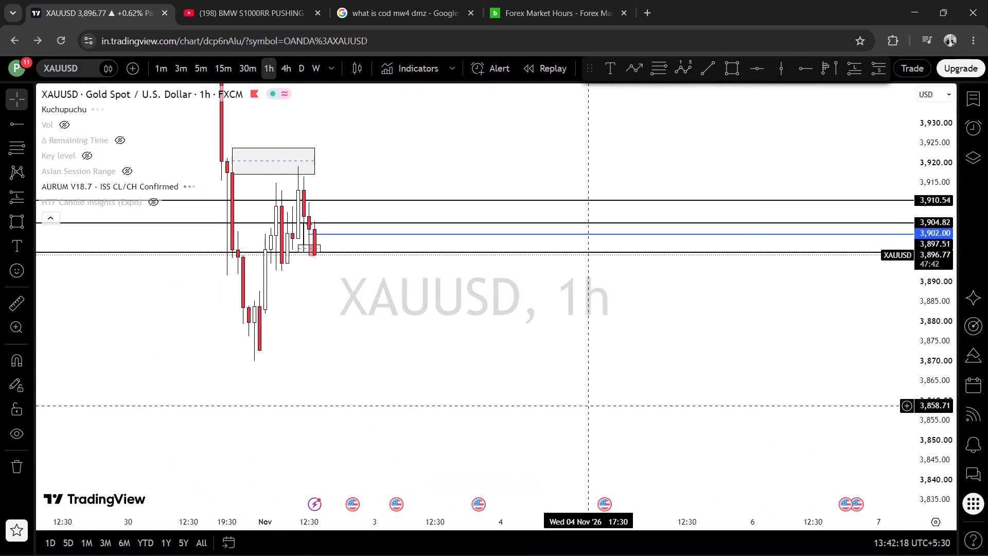
drag(441, 376, 504, 393)
drag(923, 372, 861, 105)
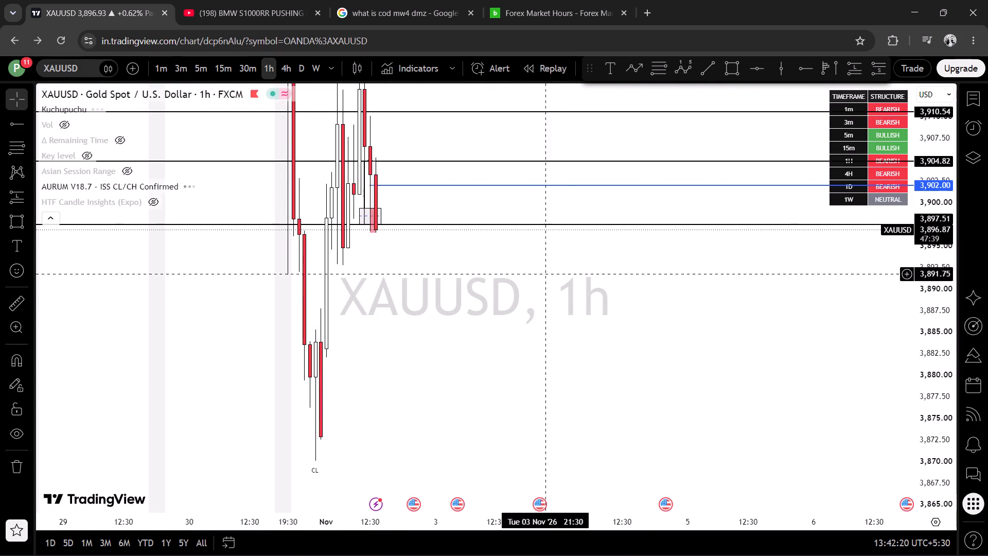
drag(534, 301, 542, 342)
drag(240, 63, 227, 68)
click(218, 71)
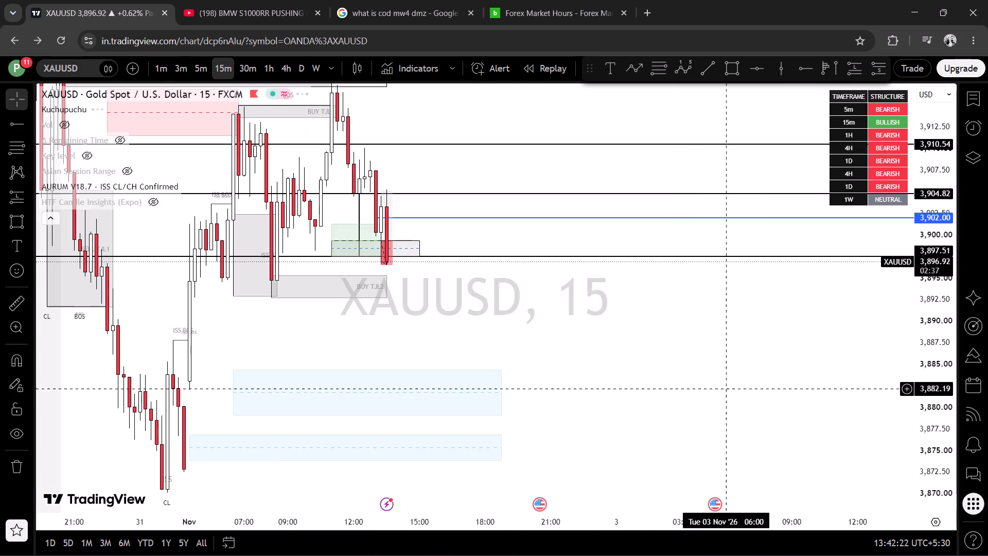
drag(937, 397, 906, 354)
scroll(560, 290, down, 4)
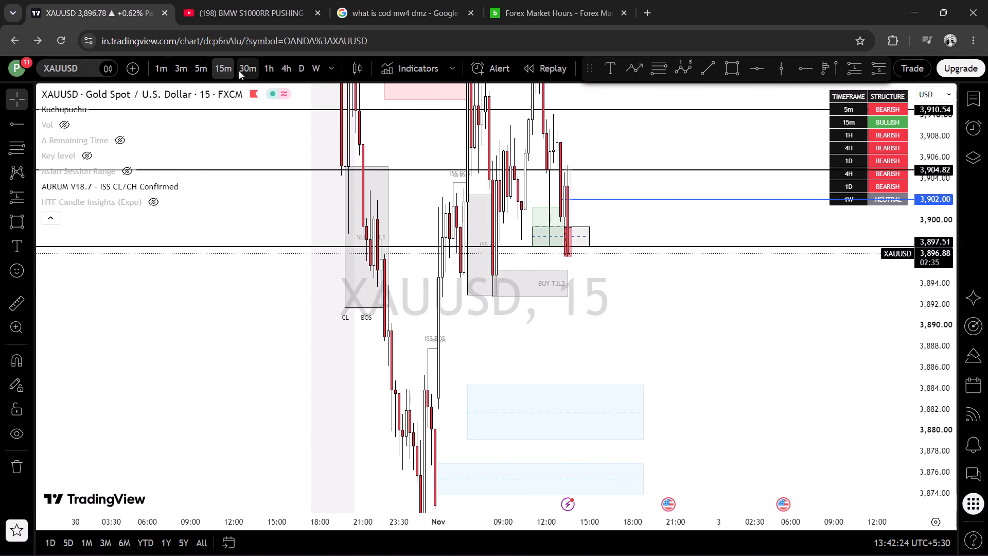
Hide the AURUM V18.7 indicator and show the Asian Session Range indicator on the 15-minute chart.
click(187, 186)
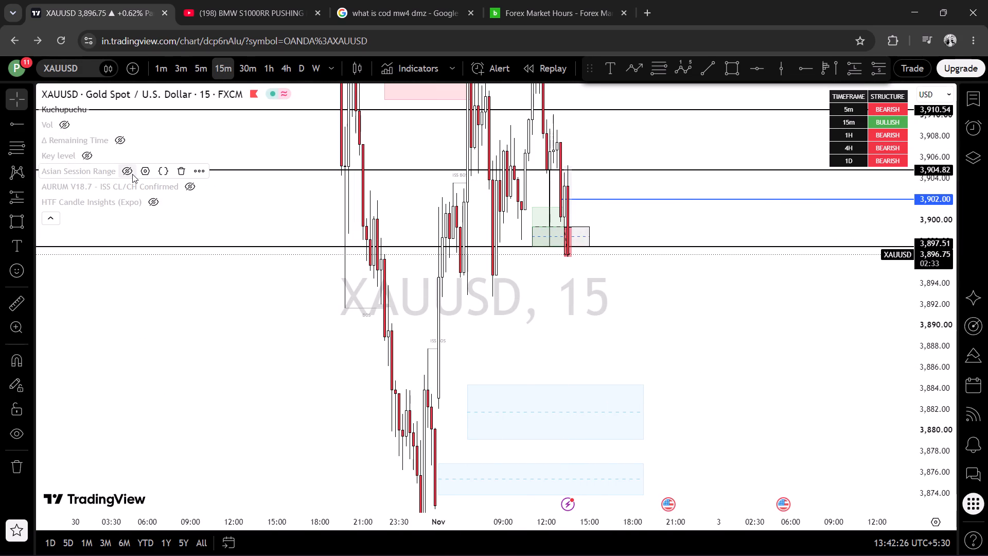
click(132, 174)
scroll(570, 361, up, 5)
drag(546, 340, 550, 317)
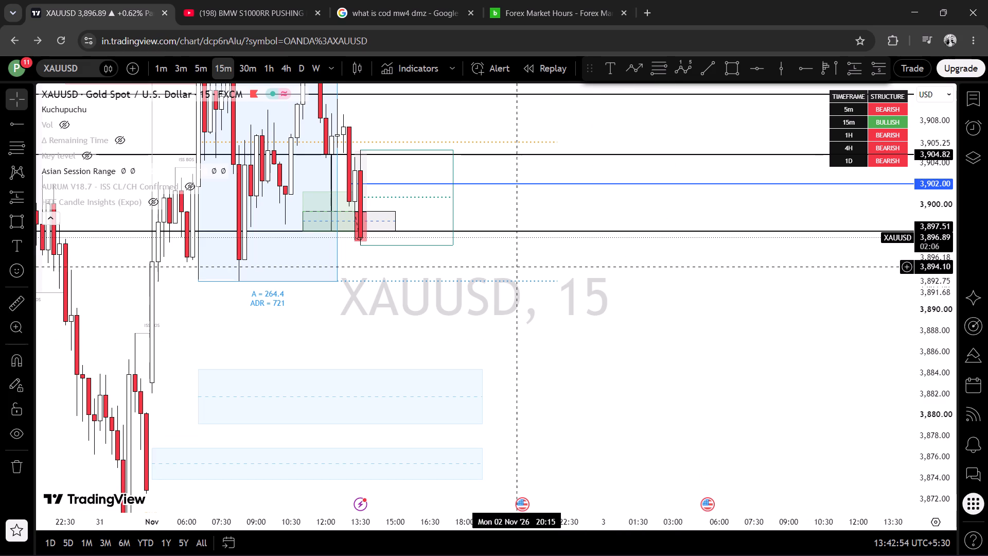
On the 3-minute chart, draw a horizontal line at the Asian session low, 3,892.75.
drag(193, 61, 193, 67)
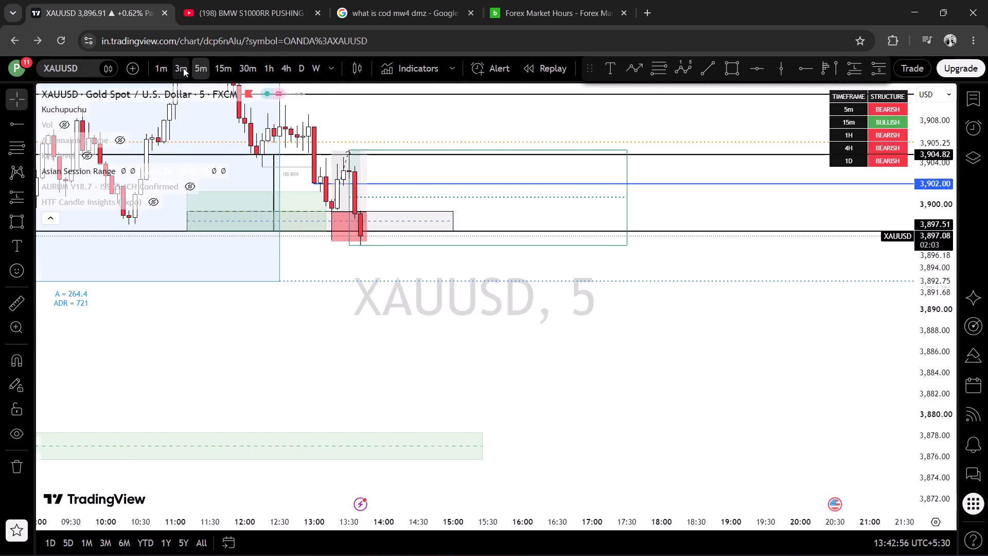
click(183, 68)
scroll(466, 279, down, 6)
drag(719, 344, 646, 359)
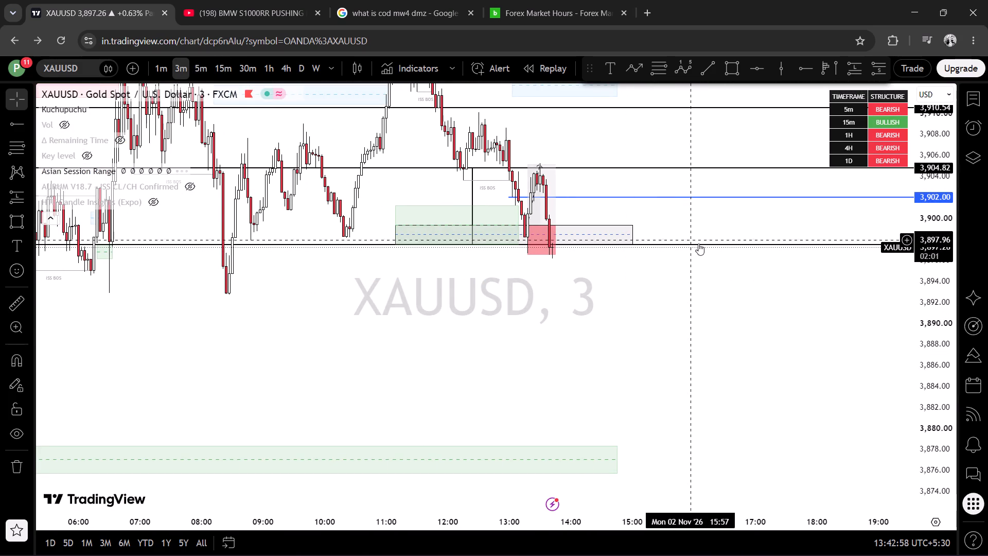
click(756, 68)
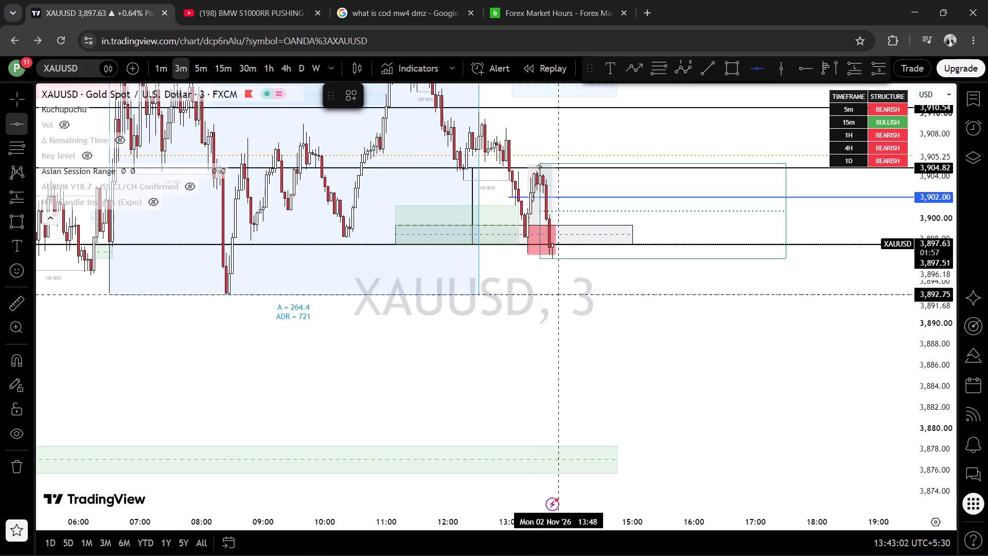
click(559, 294)
Change the colour of the 3,892.75 horizontal line to green.
scroll(789, 378, down, 4)
drag(774, 370, 645, 403)
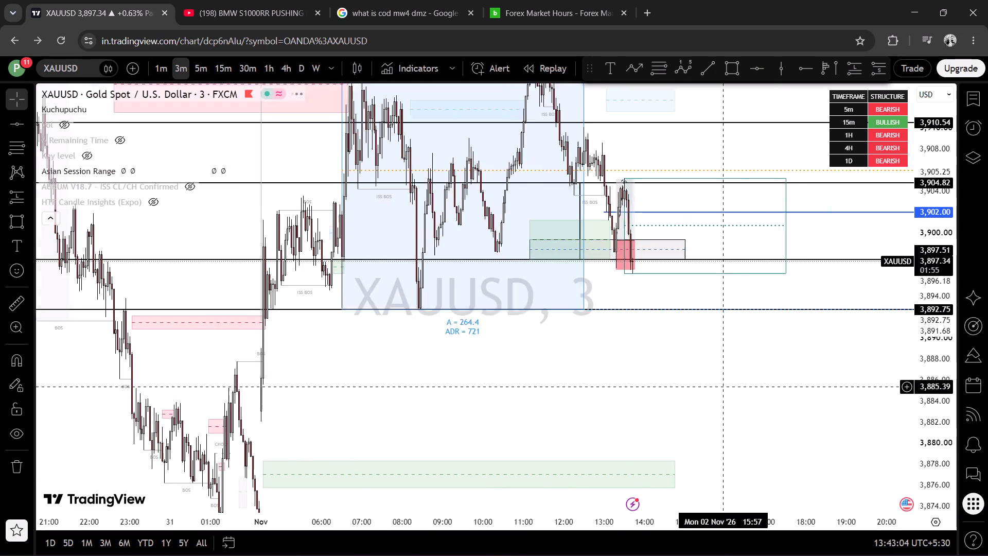
drag(645, 403, 626, 407)
scroll(639, 403, up, 1)
drag(937, 419, 834, 167)
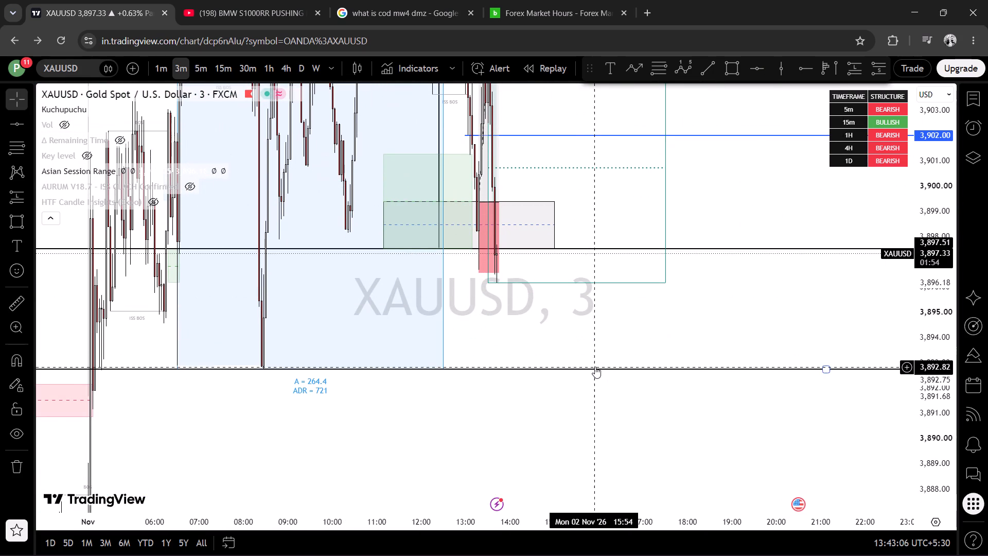
click(595, 367)
click(378, 94)
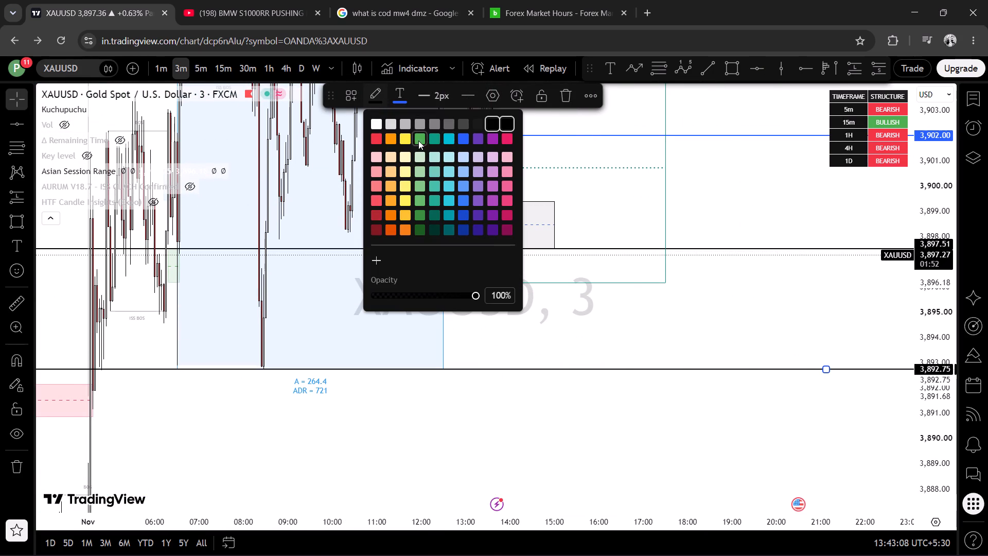
click(419, 141)
Examine the 3-minute price action between the 3,897.51 level and the green 3,892.75 line.
scroll(684, 347, up, 3)
drag(606, 327, 613, 327)
drag(529, 349, 662, 345)
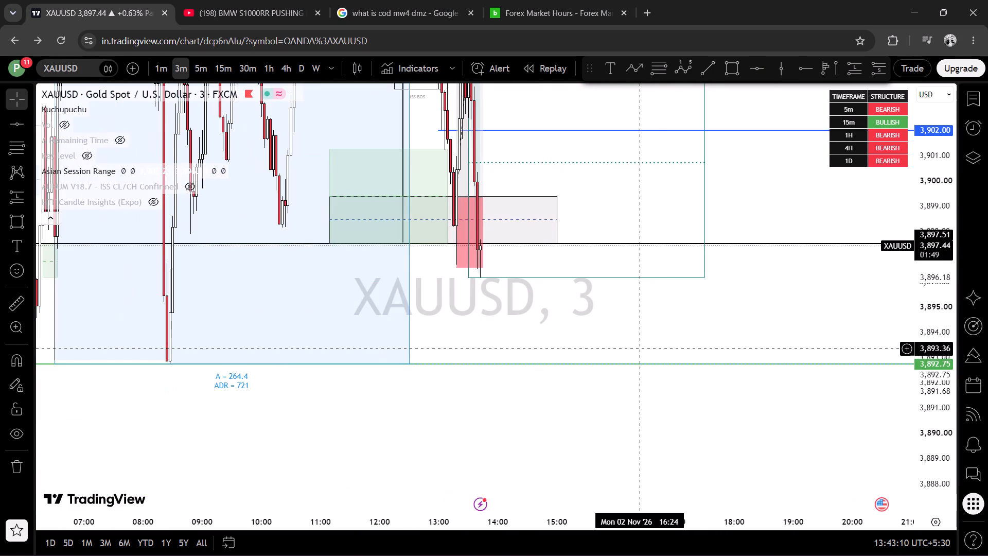
scroll(621, 352, up, 1)
click(545, 351)
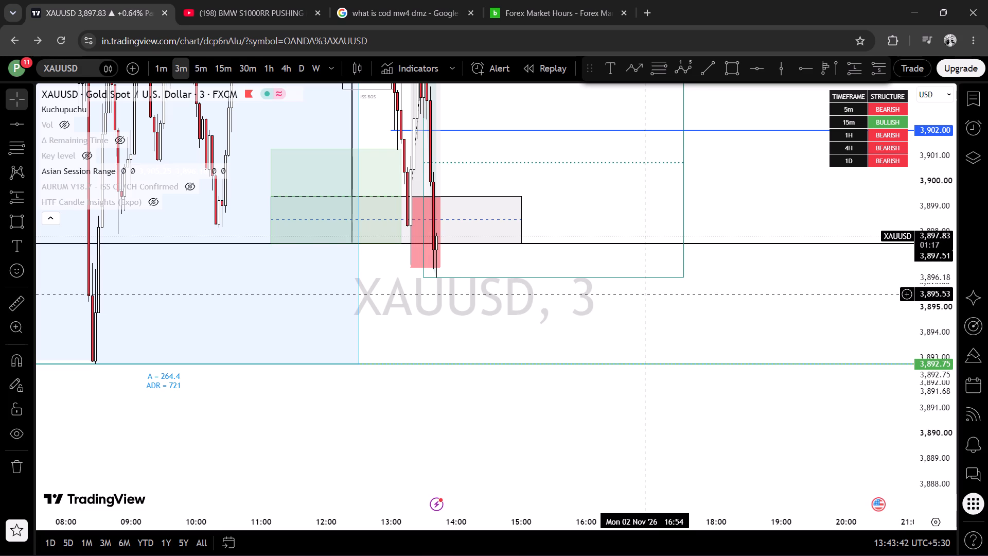
scroll(389, 250, up, 1)
scroll(441, 329, up, 2)
drag(421, 329, 518, 350)
scroll(502, 340, down, 3)
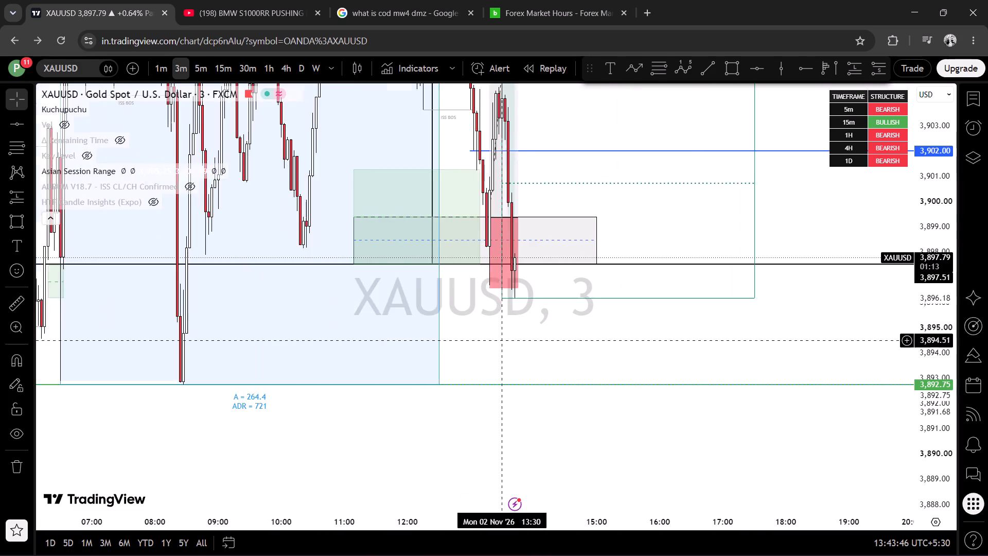
scroll(505, 340, up, 4)
scroll(420, 319, down, 2)
scroll(501, 348, up, 2)
drag(493, 348, 551, 308)
scroll(573, 317, down, 1)
On the 15-minute chart, hide the Asian Session Range indicator and show the AURUM V18.7 indicator.
click(222, 74)
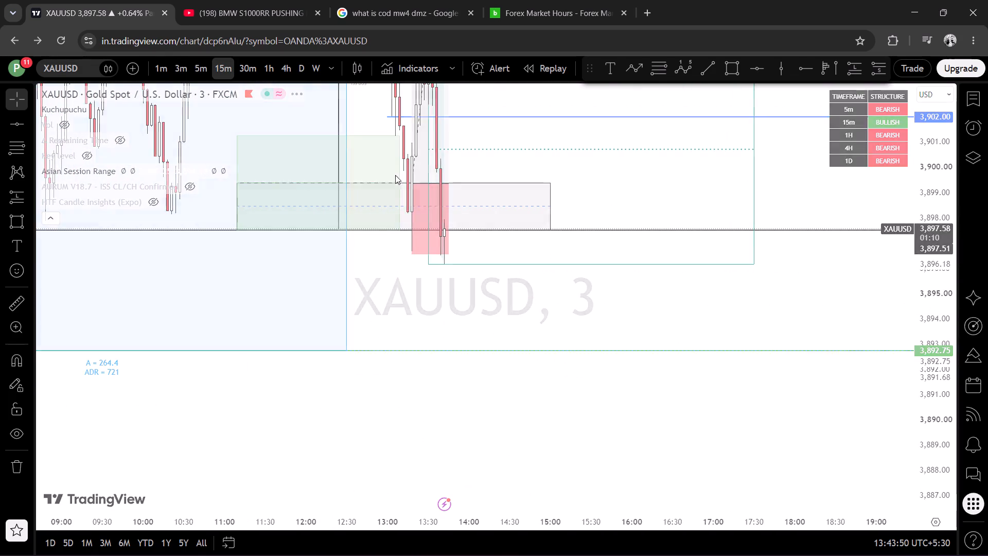
drag(916, 204, 870, 435)
scroll(653, 437, up, 1)
drag(584, 405, 594, 435)
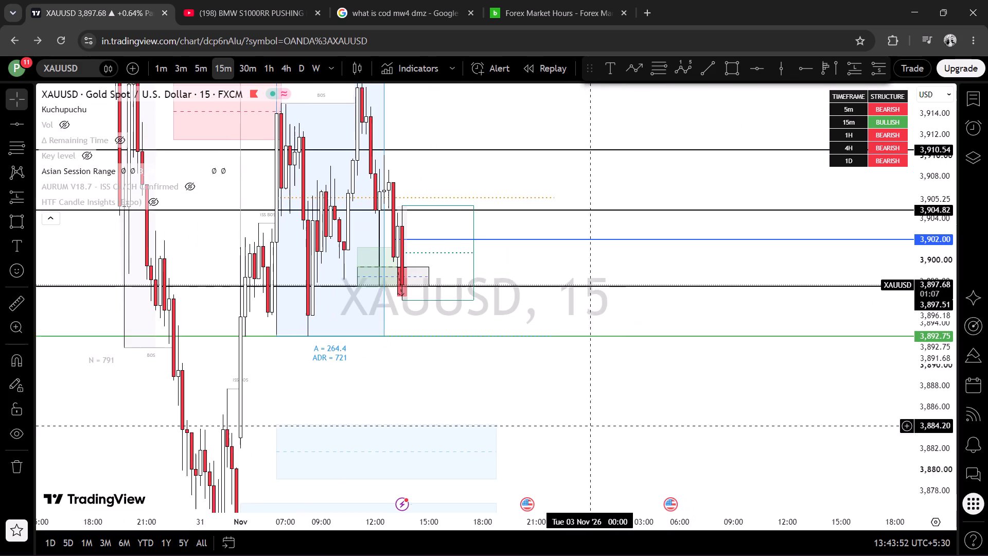
drag(594, 435, 595, 440)
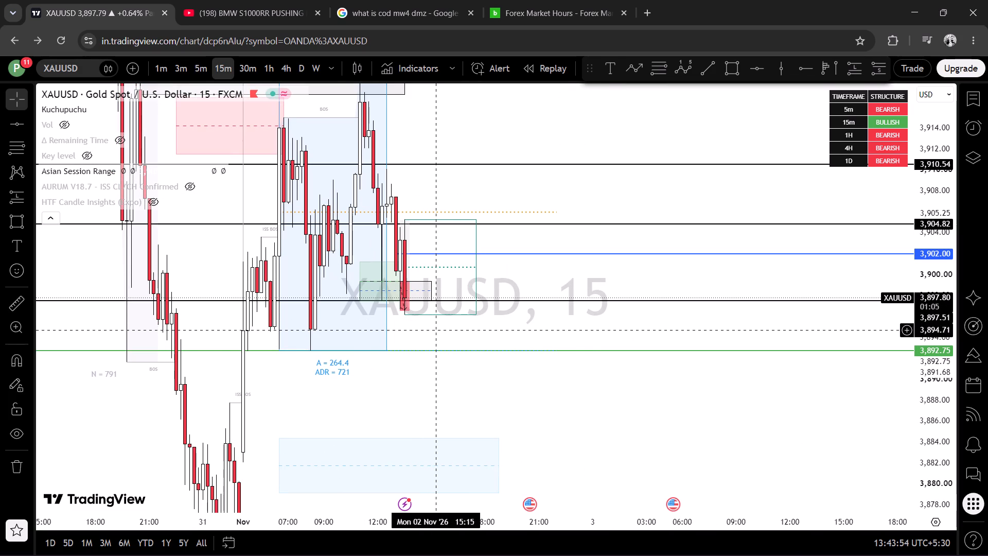
scroll(462, 336, up, 2)
drag(490, 327, 587, 346)
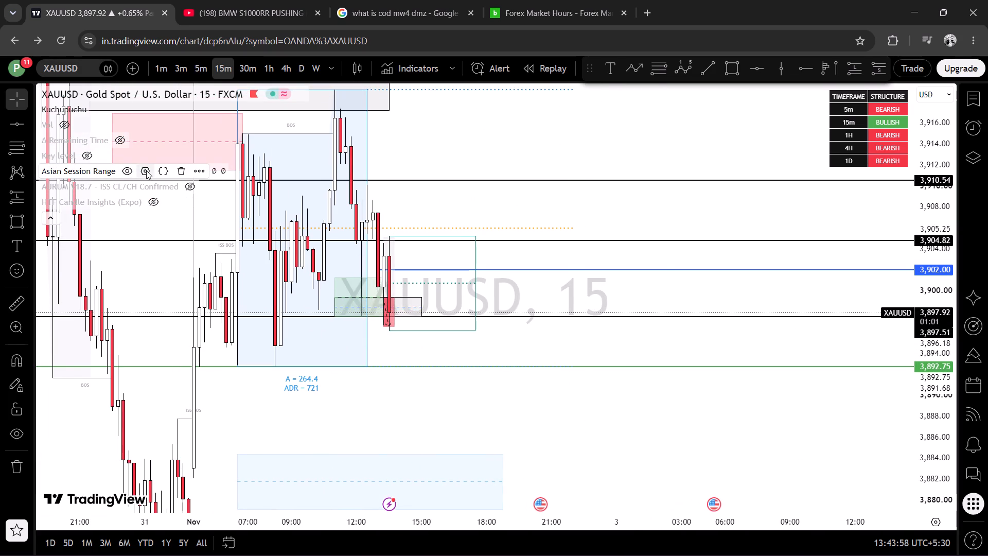
click(147, 170)
click(144, 170)
click(126, 169)
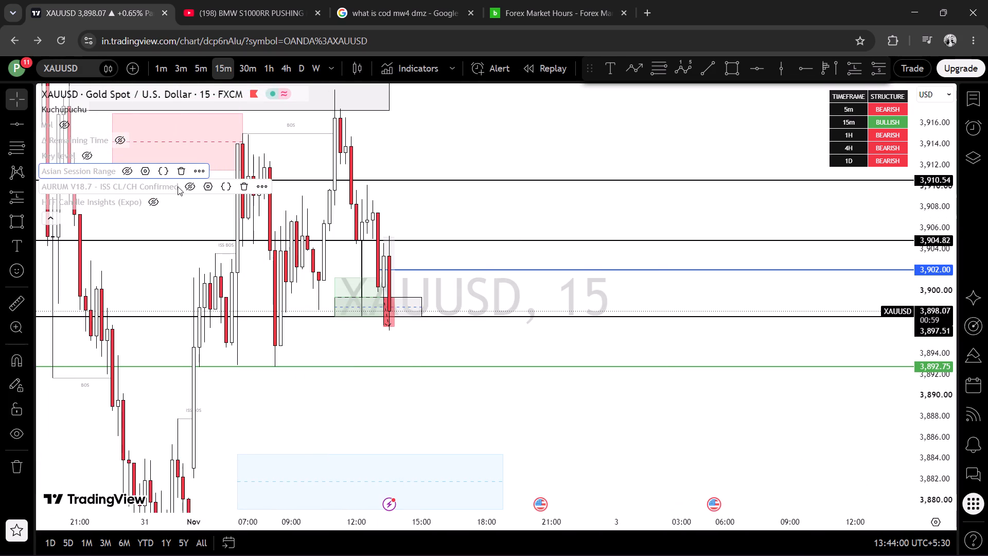
click(189, 186)
Delete the long position drawing with its entry at 3,899.37 from the 15-minute chart.
scroll(508, 361, up, 3)
drag(427, 344, 547, 319)
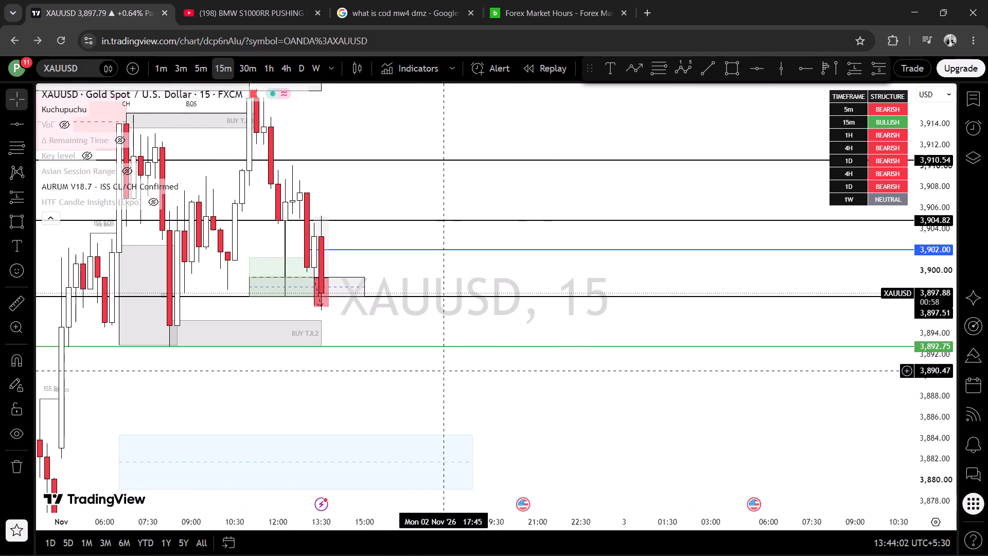
drag(931, 421, 916, 361)
scroll(577, 343, up, 2)
drag(411, 333, 509, 338)
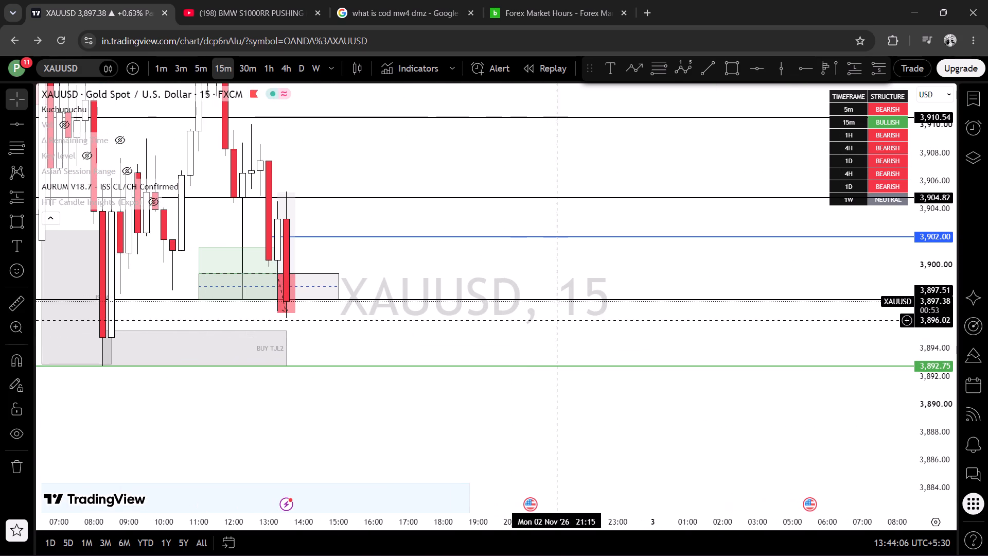
click(291, 251)
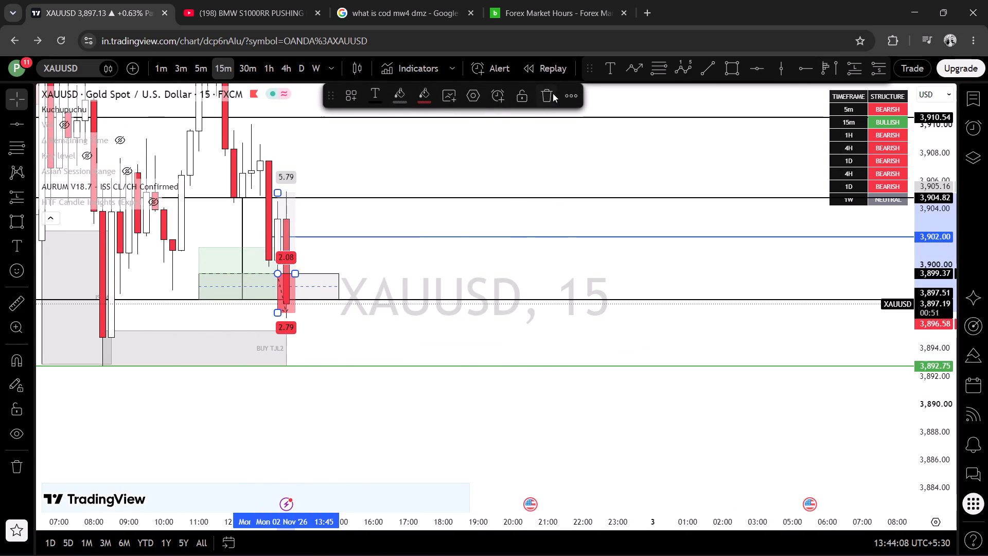
click(553, 93)
Compare XAUUSD price action around the 3,897.51 and 3,892.75 levels on the 15-minute, 1-hour and 5-minute charts.
scroll(350, 436, up, 2)
scroll(313, 355, down, 5)
scroll(597, 385, up, 3)
drag(929, 293, 923, 408)
scroll(816, 418, down, 3)
drag(747, 421, 674, 418)
scroll(658, 417, up, 2)
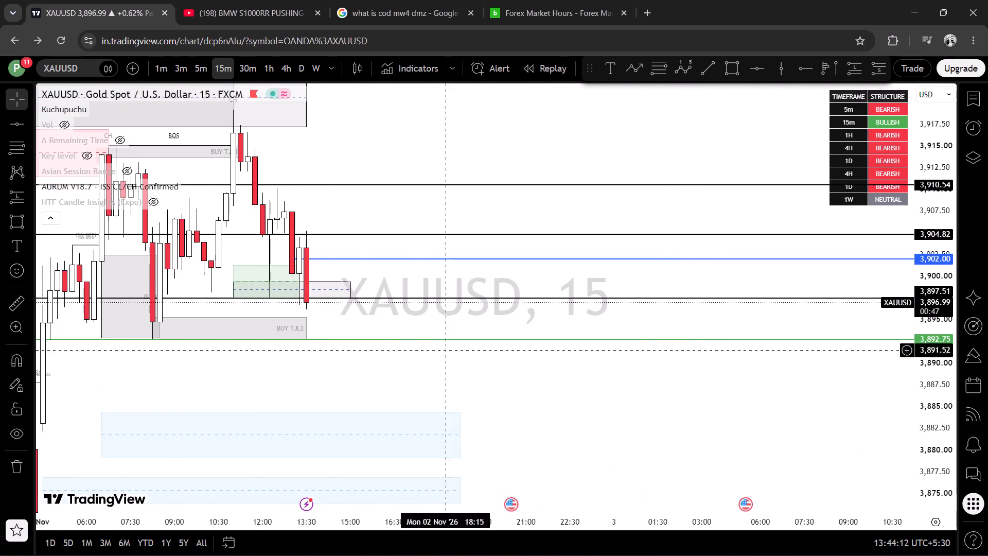
click(259, 66)
click(266, 68)
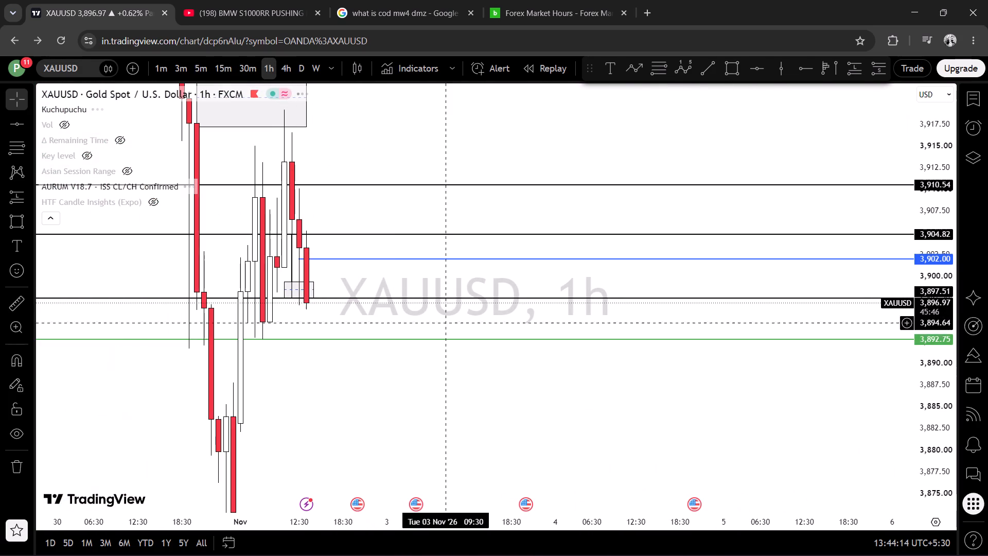
drag(946, 403, 933, 425)
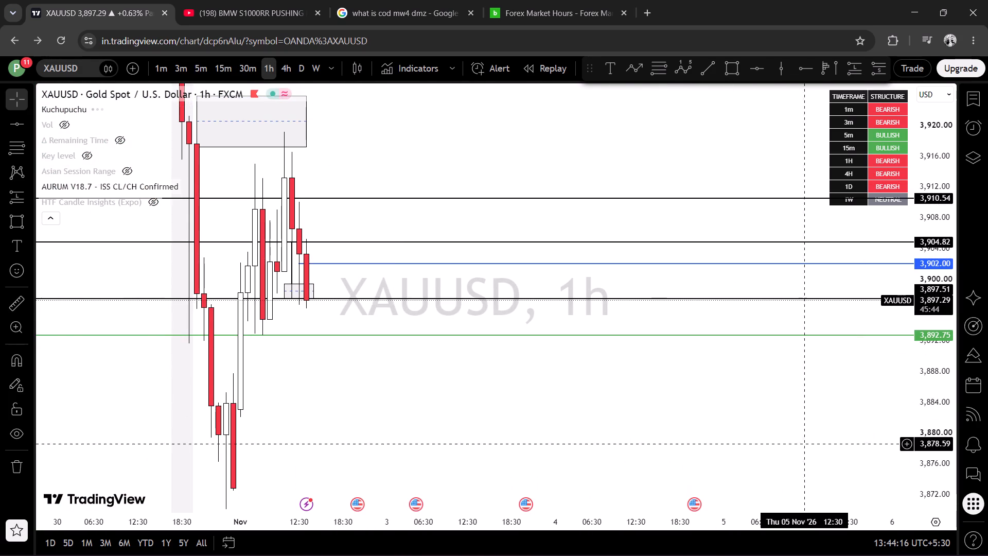
drag(542, 405, 601, 416)
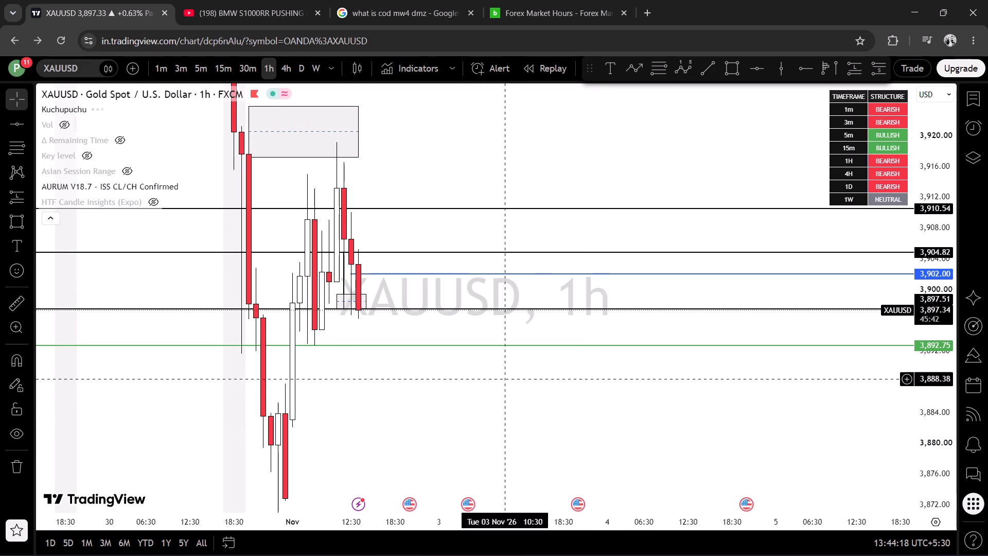
click(225, 67)
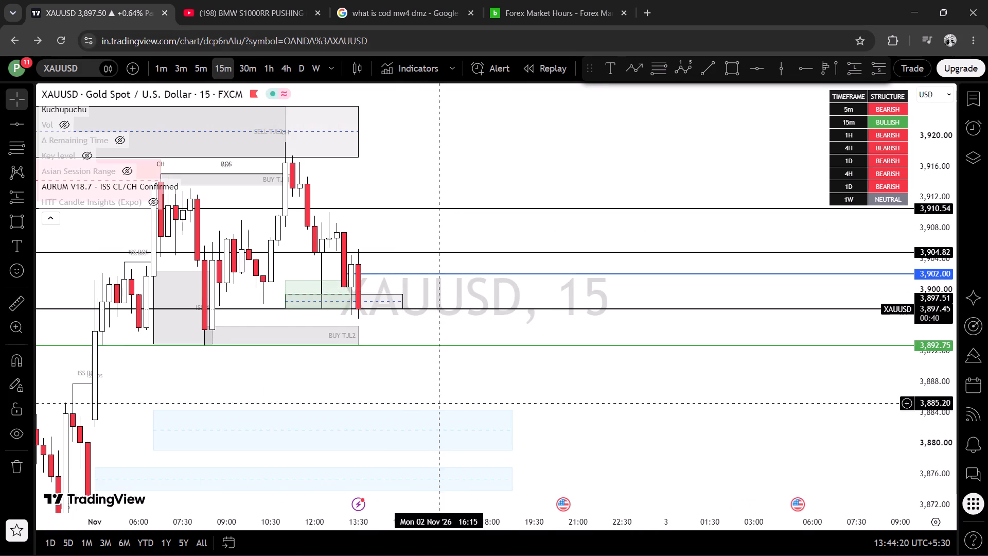
scroll(352, 390, down, 2)
click(195, 63)
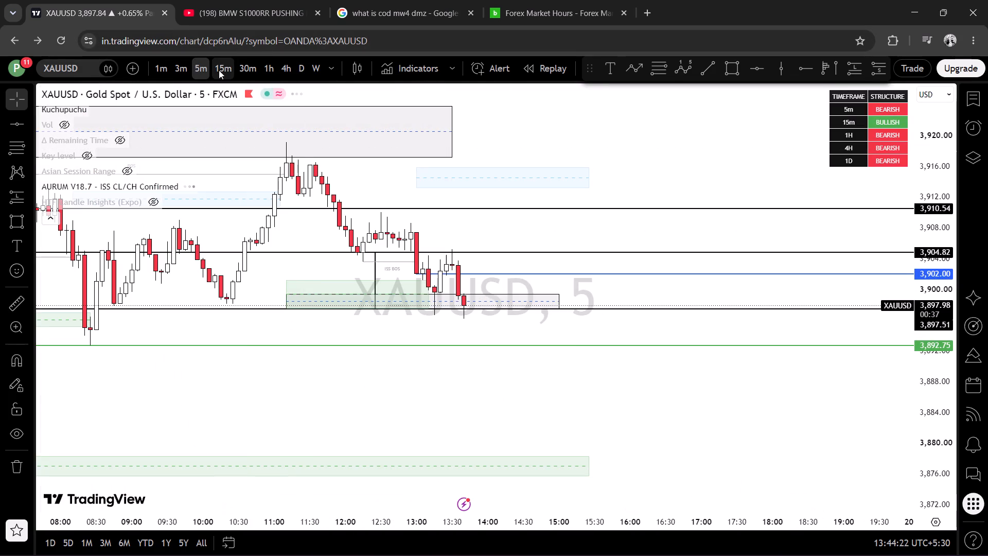
click(219, 70)
Examine the earlier 15-minute market structure and the BUY TJL2 zone above the green 3,892.75 line.
drag(504, 401, 590, 404)
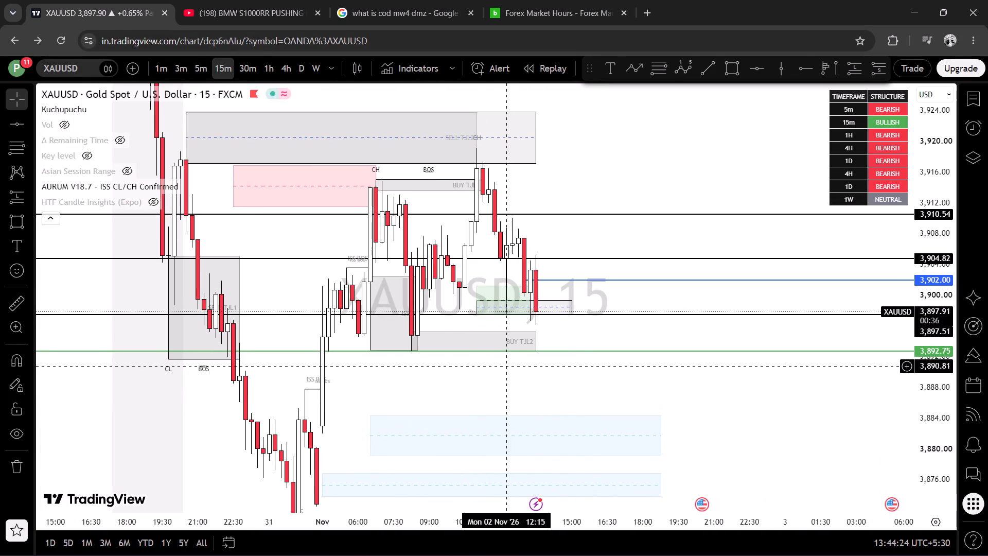
drag(114, 333, 572, 316)
scroll(511, 316, down, 8)
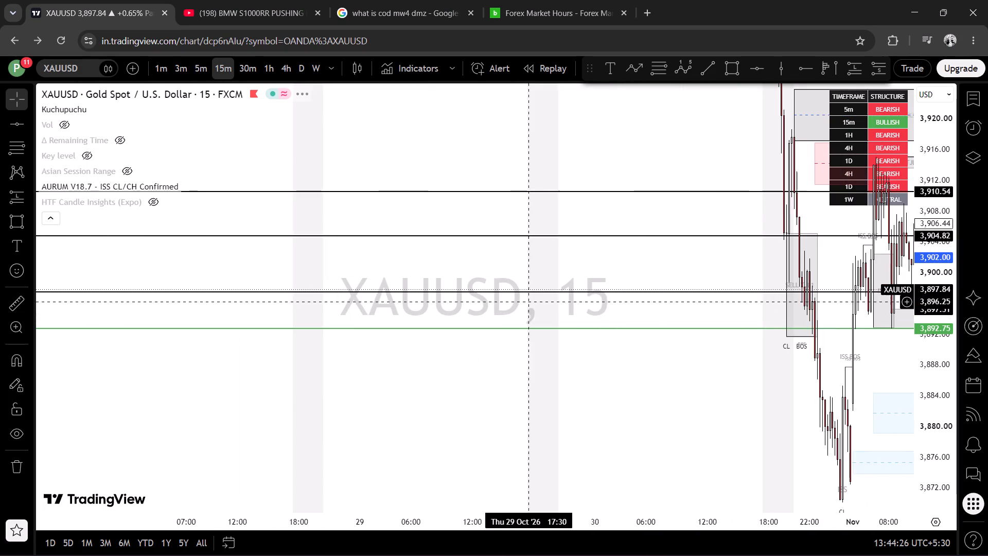
scroll(539, 303, up, 12)
drag(831, 379, 576, 391)
drag(802, 329, 801, 329)
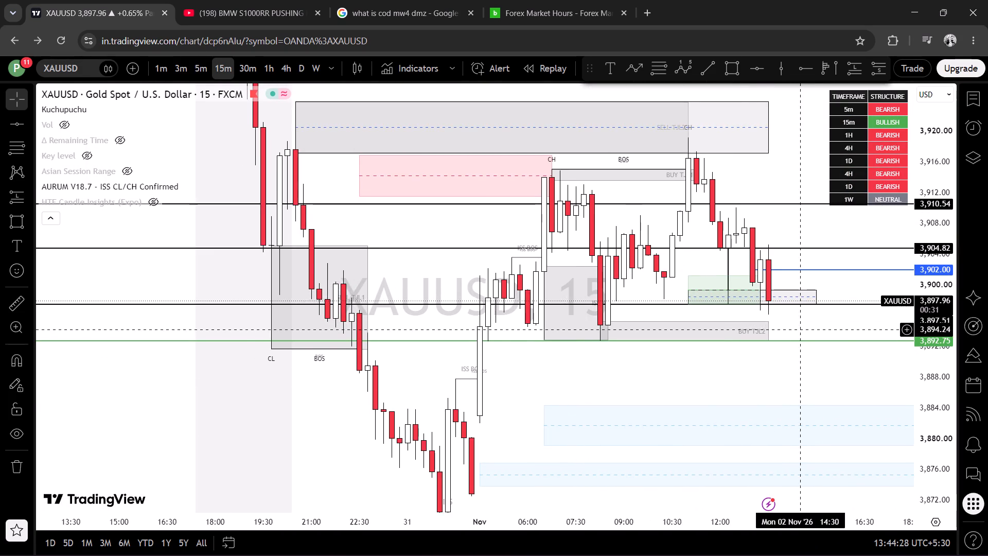
drag(801, 329, 764, 330)
drag(763, 325, 663, 340)
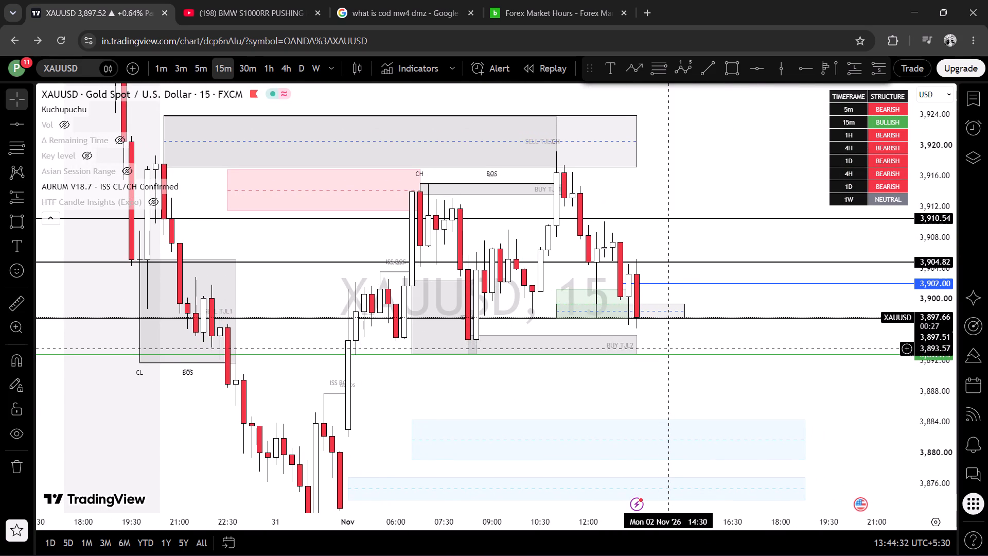
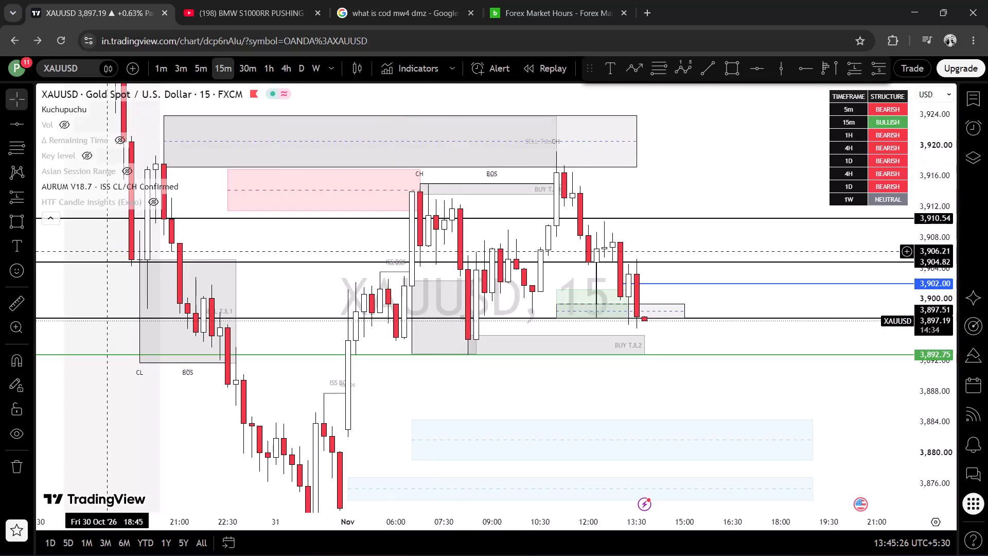
Measure the price drop from the 3,904.82 level down to the green 3,892.75 line on the 15-minute chart, then clear the measurement.
click(14, 309)
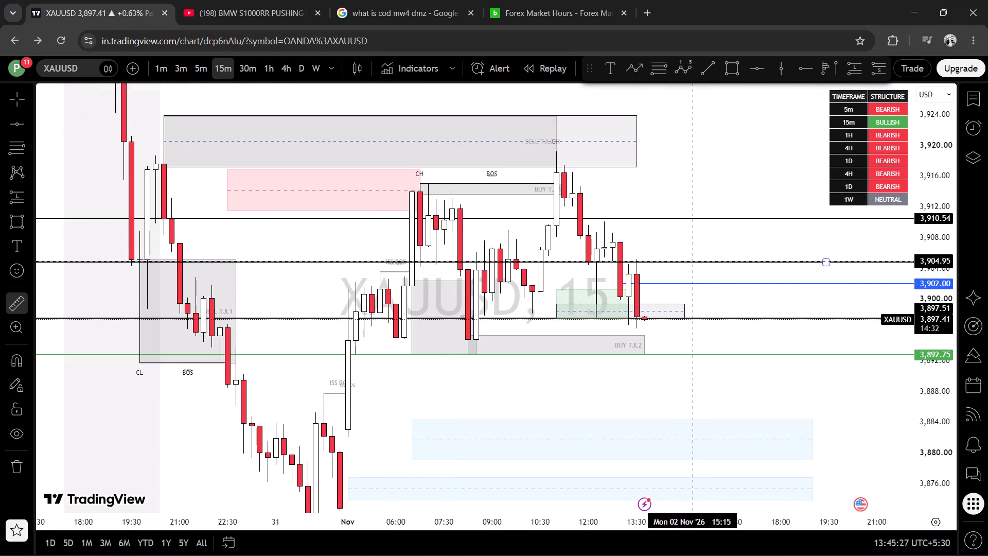
click(688, 262)
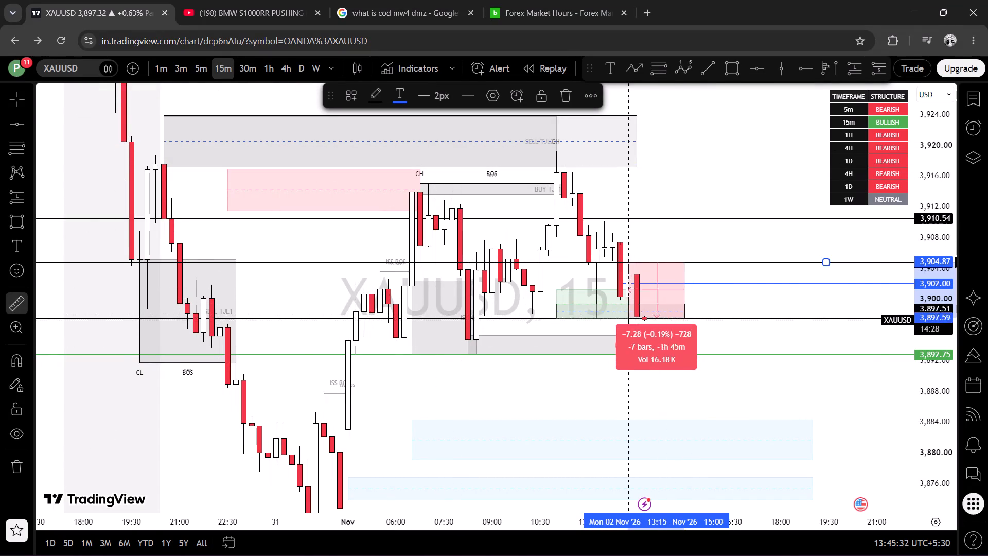
click(691, 356)
click(792, 396)
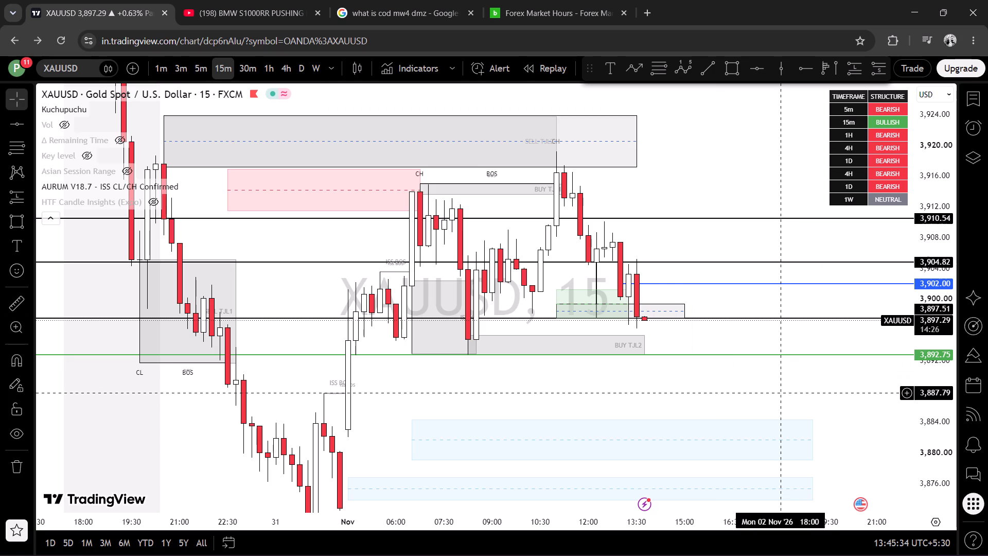
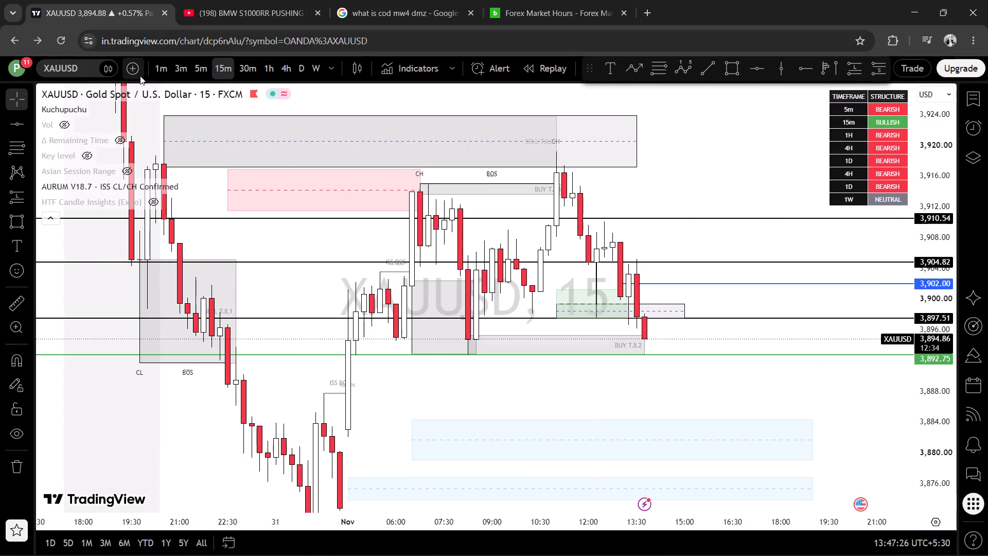
Switch the XAUUSD chart to the 1-minute timeframe and examine the latest candles between the 3,897.51 level and green 3,892.75 line.
click(156, 68)
drag(926, 462, 937, 78)
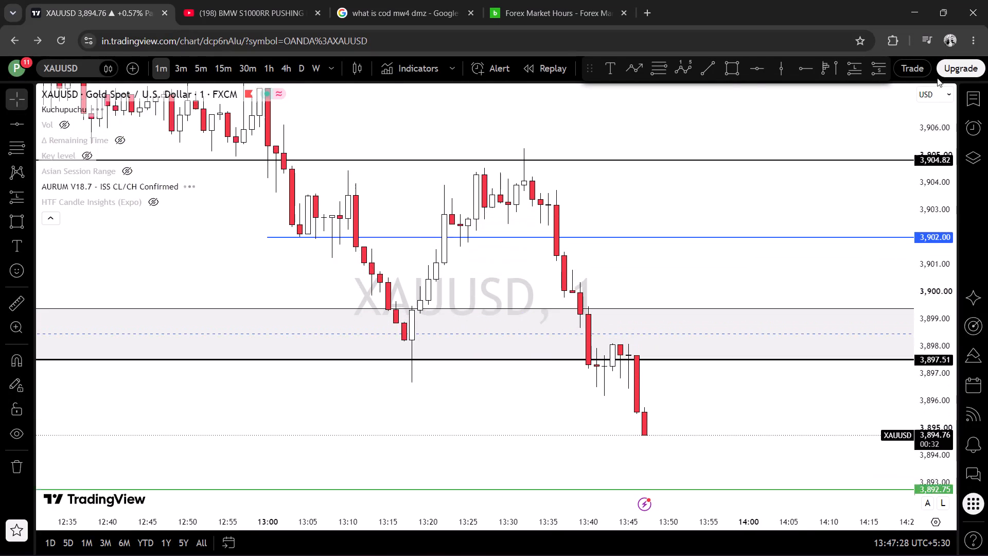
drag(937, 78, 937, 77)
drag(810, 431, 810, 286)
scroll(837, 279, up, 2)
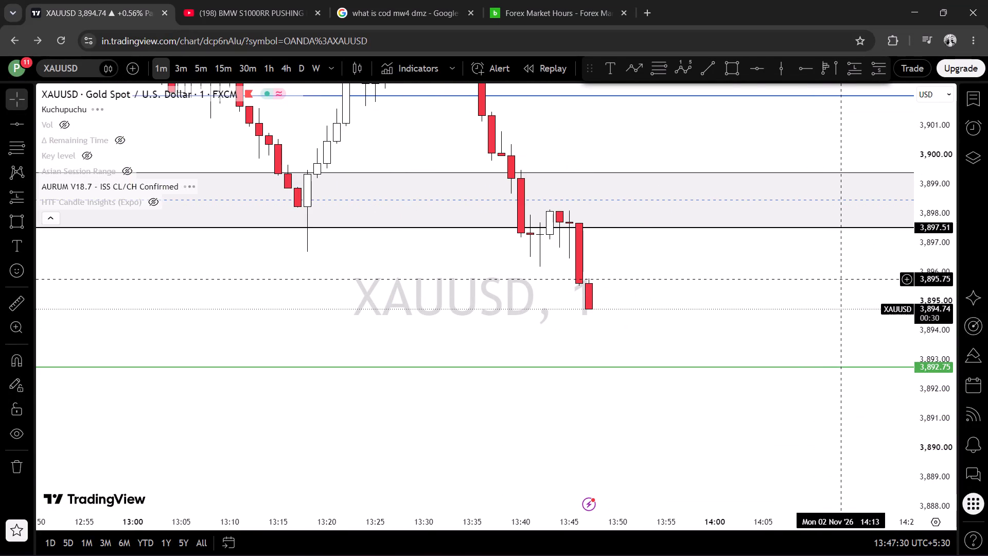